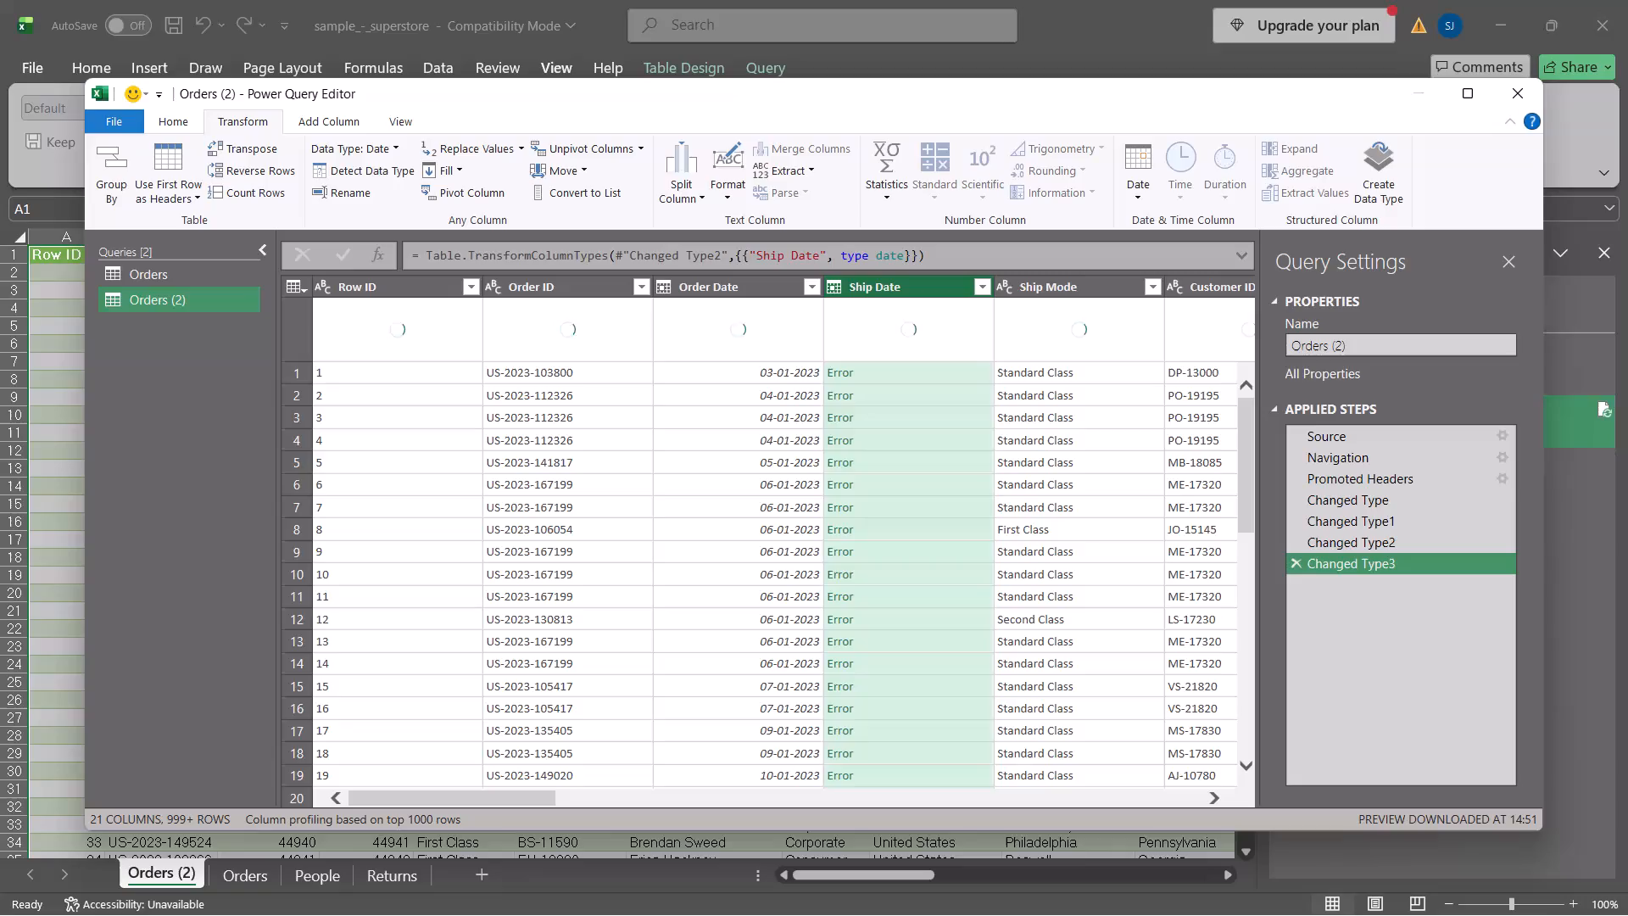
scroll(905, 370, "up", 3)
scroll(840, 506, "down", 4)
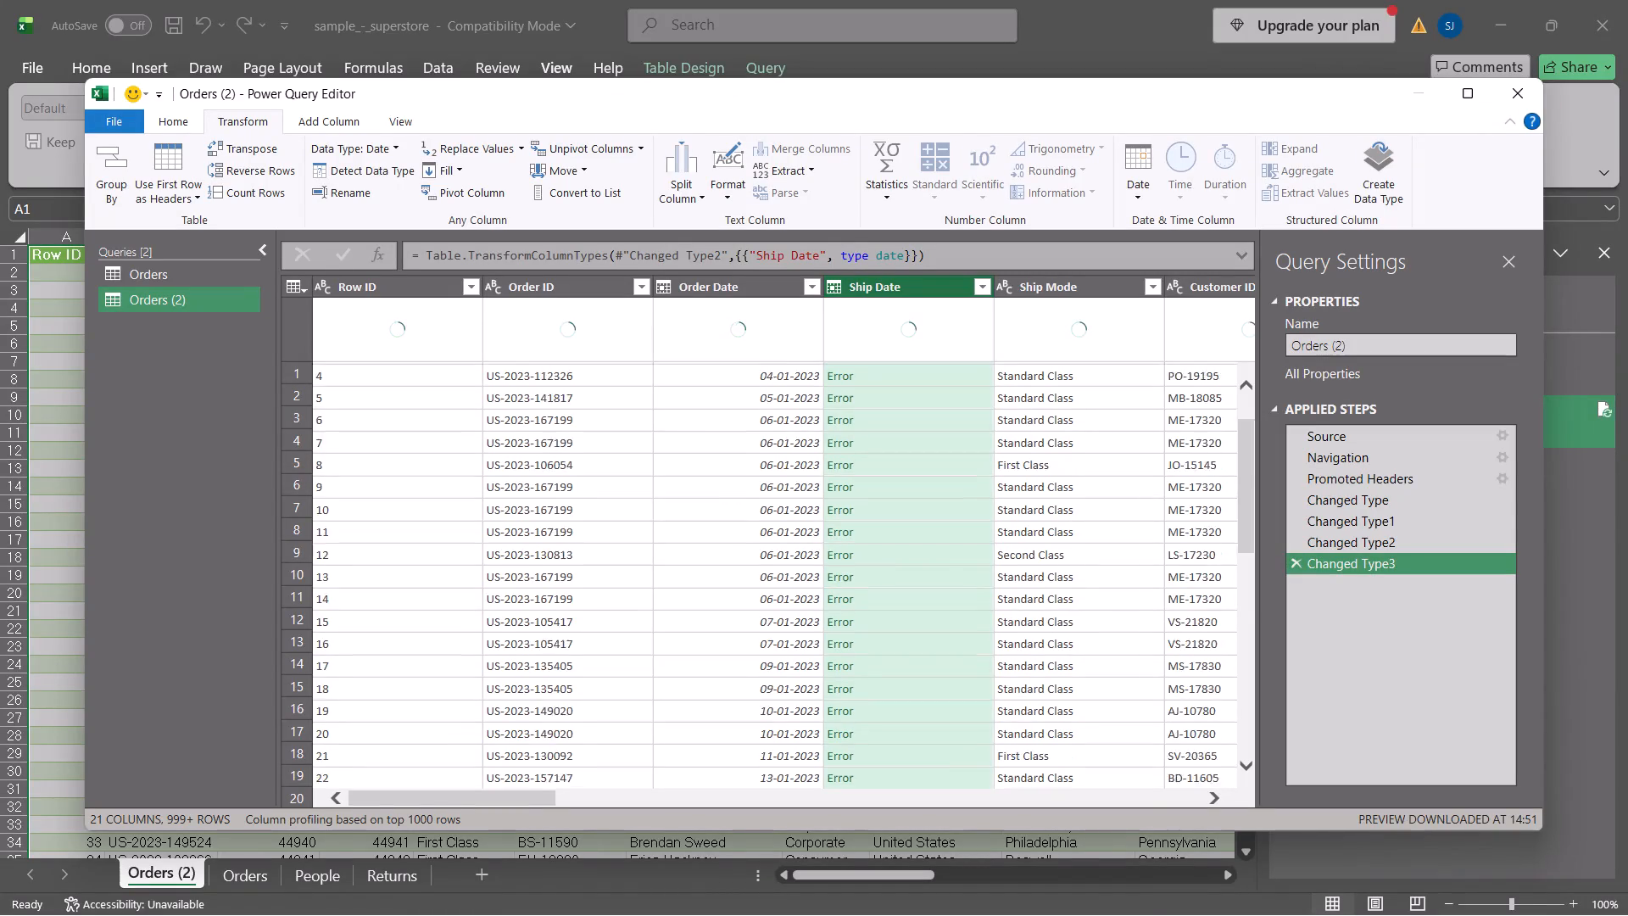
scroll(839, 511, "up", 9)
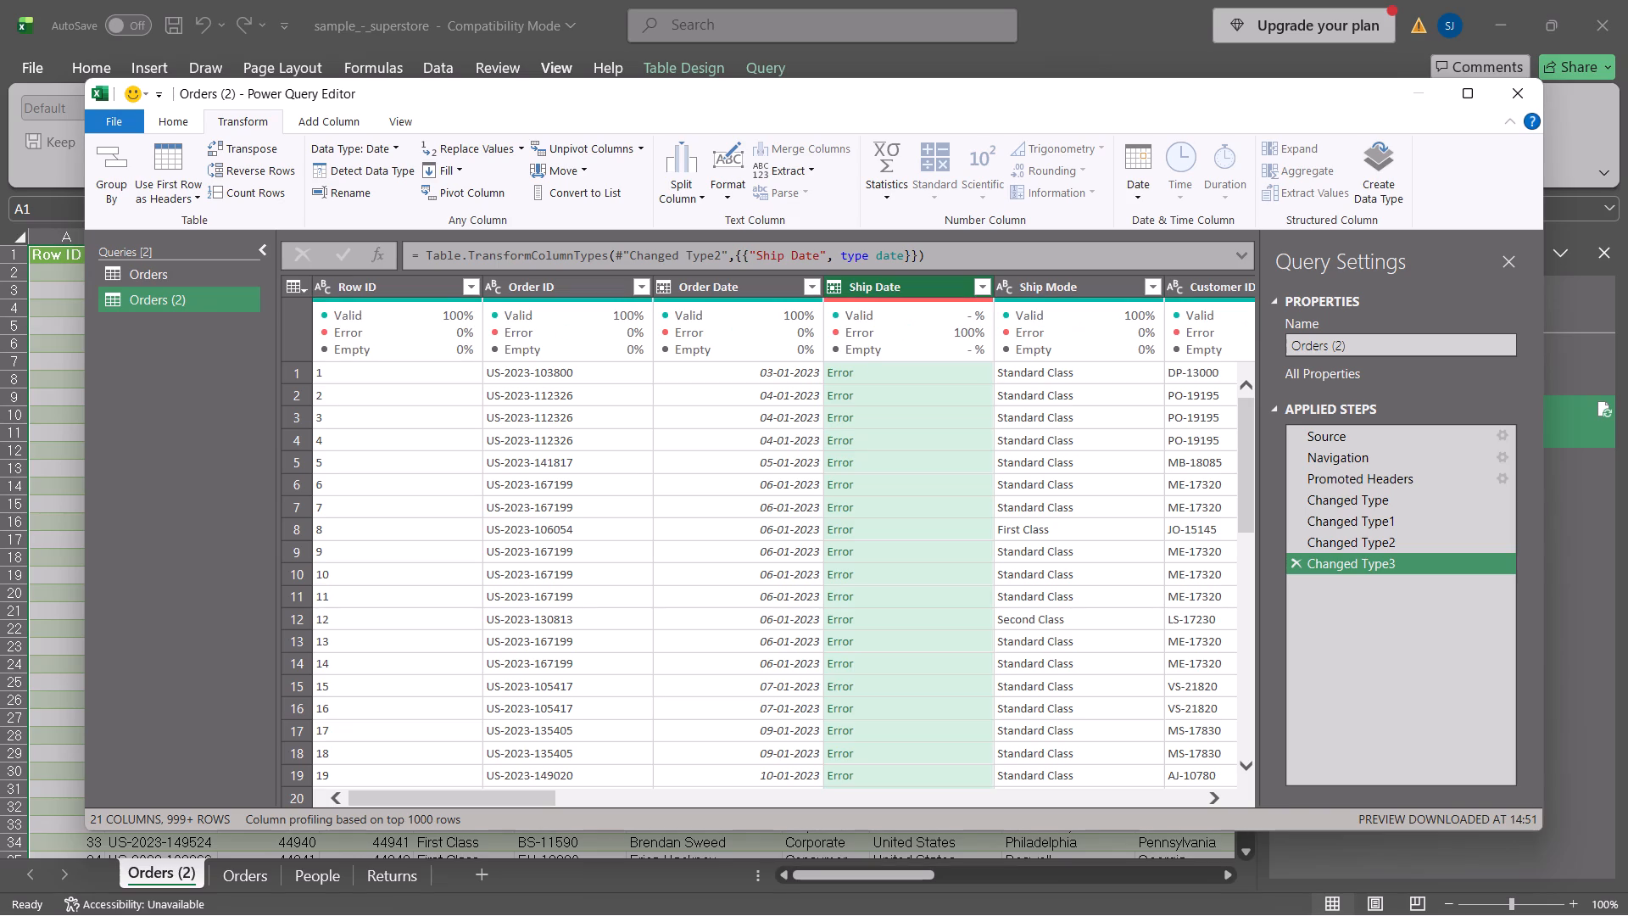
Delete the applied steps Changed Type3 and Changed Type2 from the Orders (2) query.
left_click(844, 290)
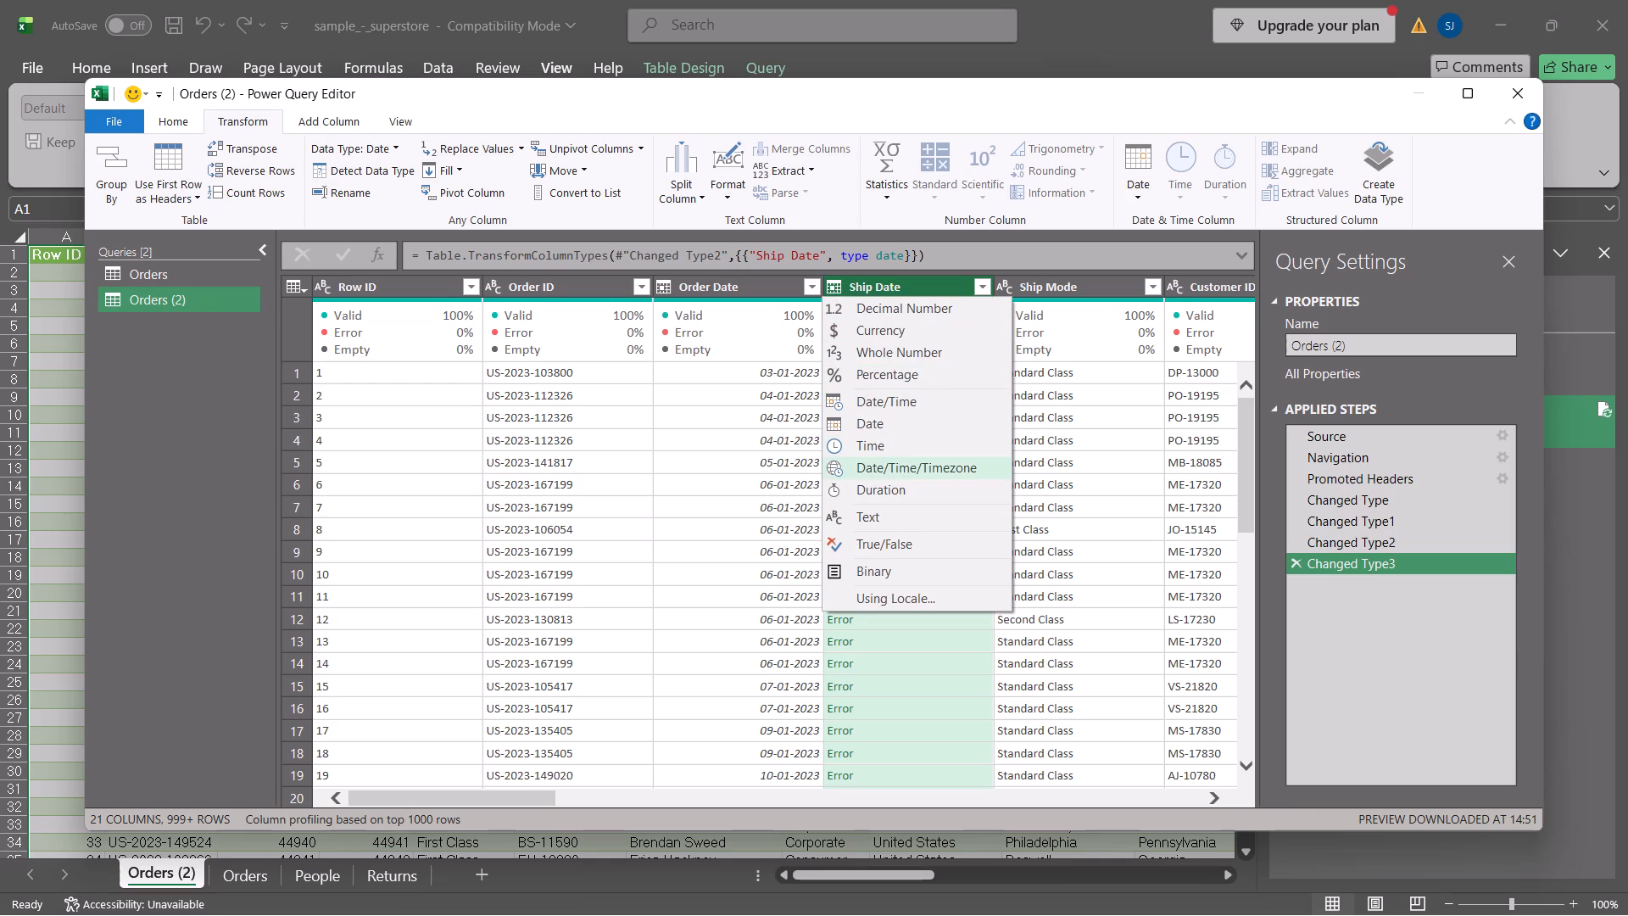
left_click(1303, 563)
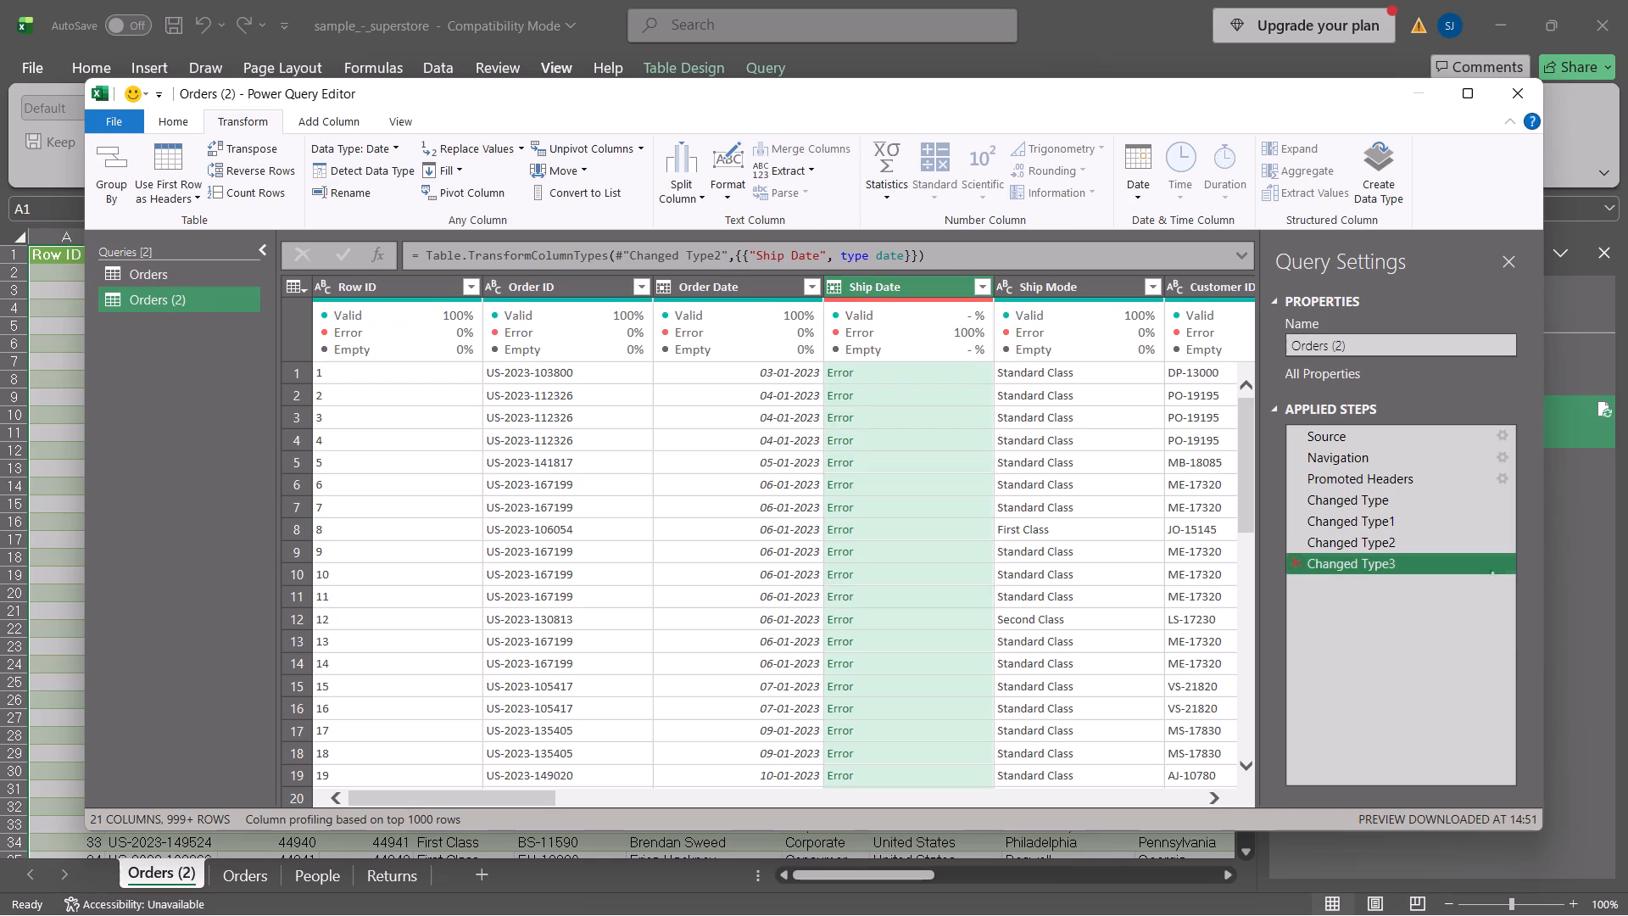
left_click(1300, 543)
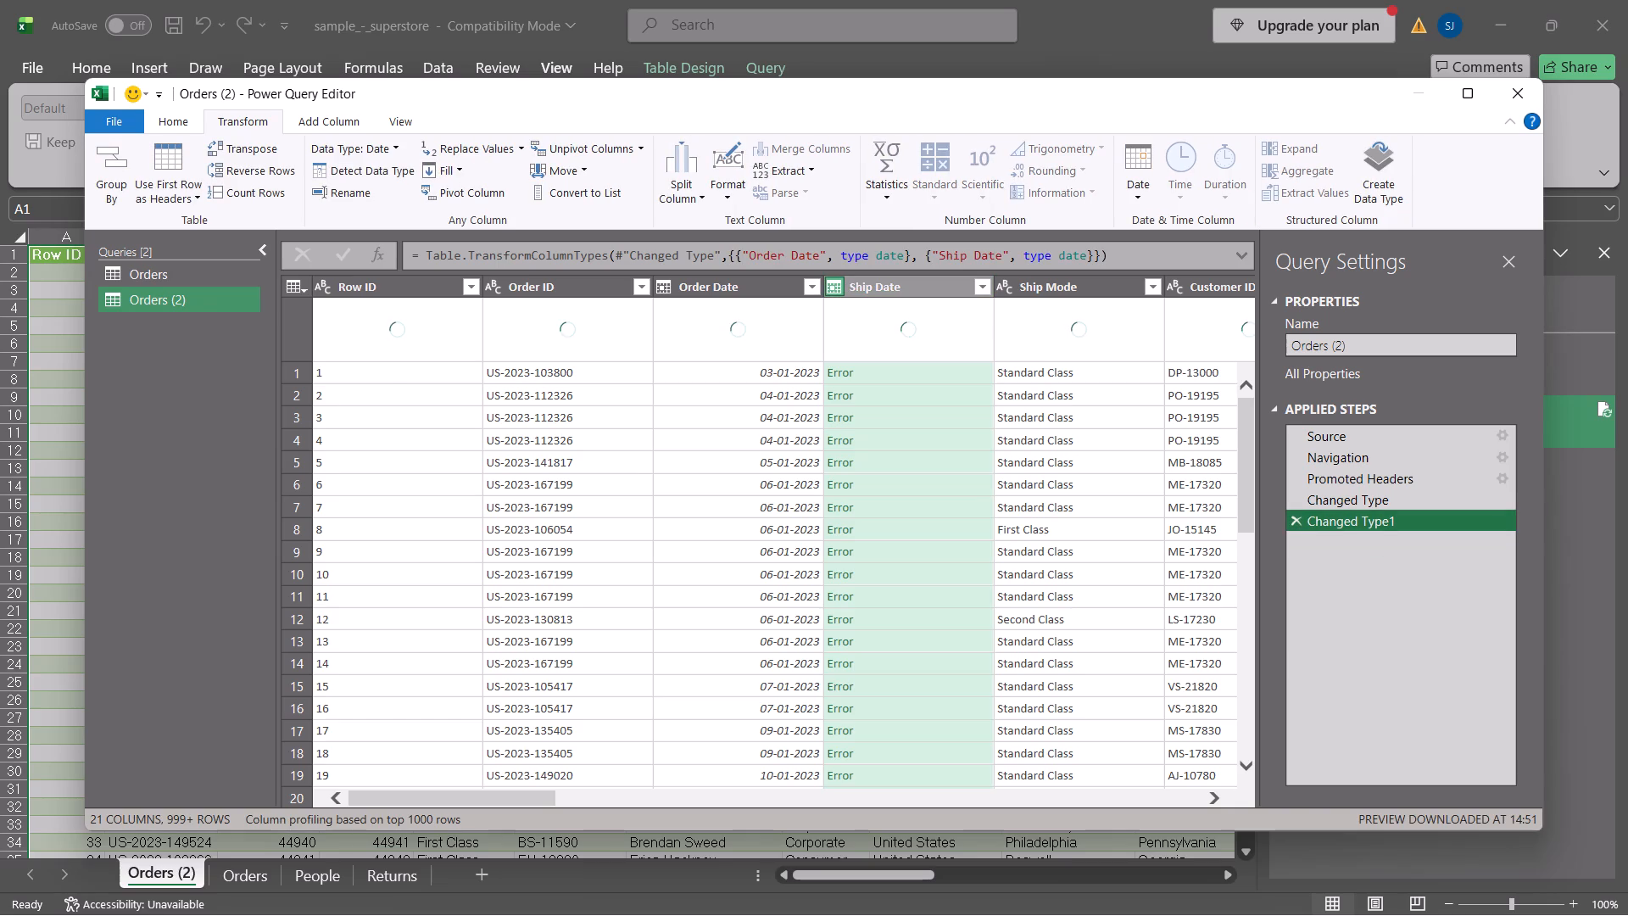
Compare the Order Date and Ship Date columns at the applied steps Changed Type and Changed Type1.
left_click(1329, 508)
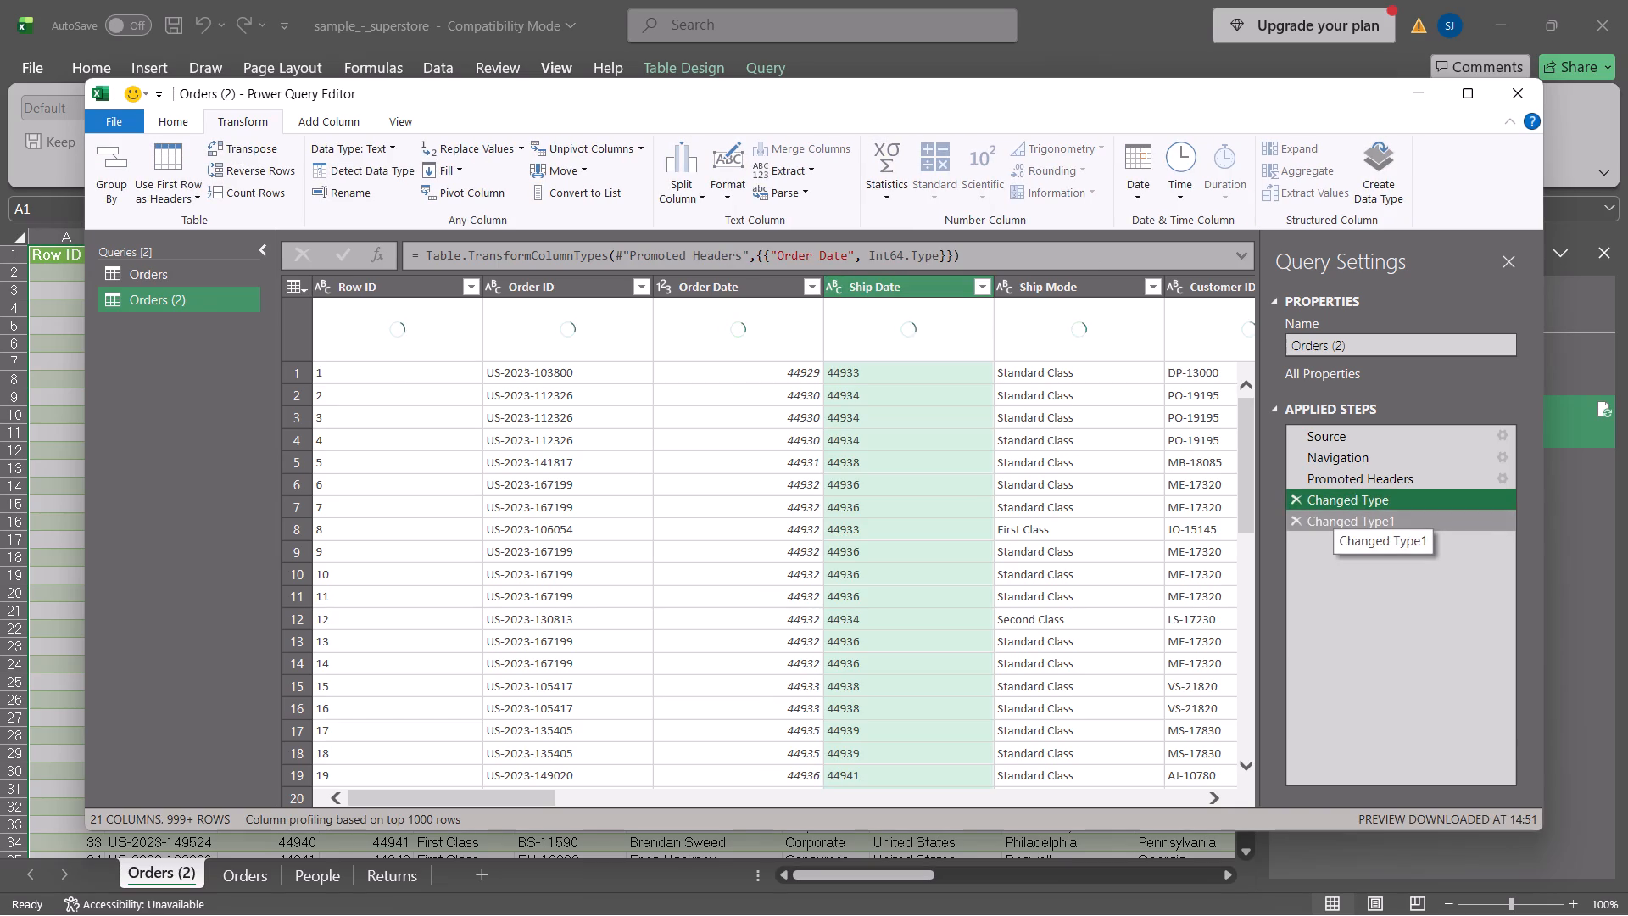
left_click(1363, 521)
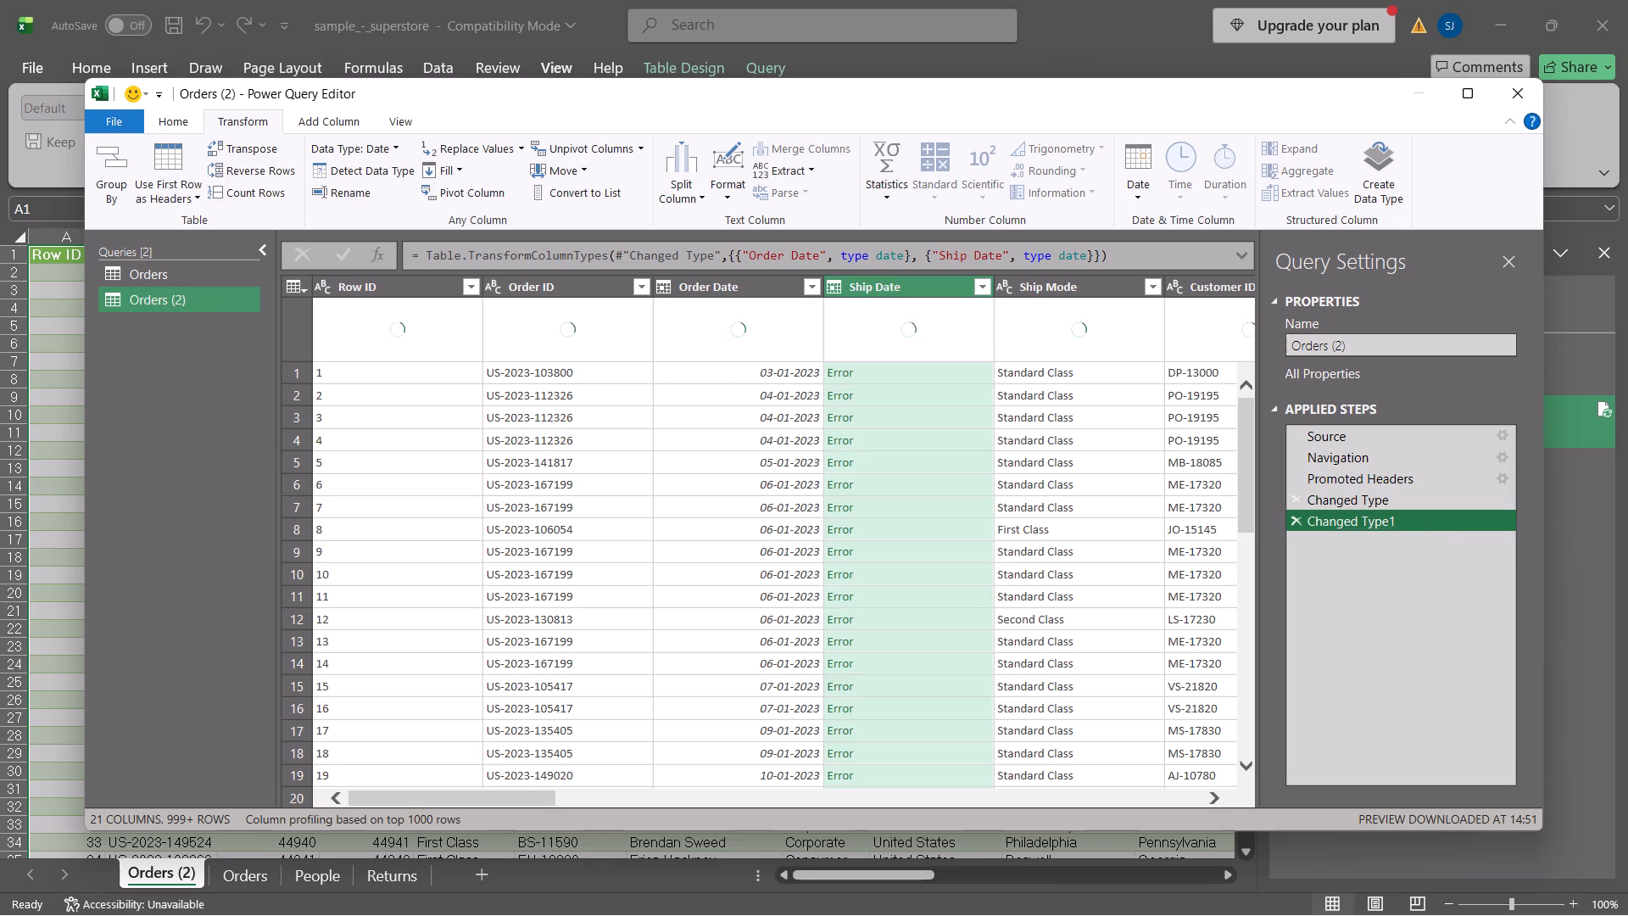
left_click(1361, 507)
left_click(1361, 524)
Change the Ship Date column's data type to Whole Number, adding the conversion as a new step.
left_click(837, 283)
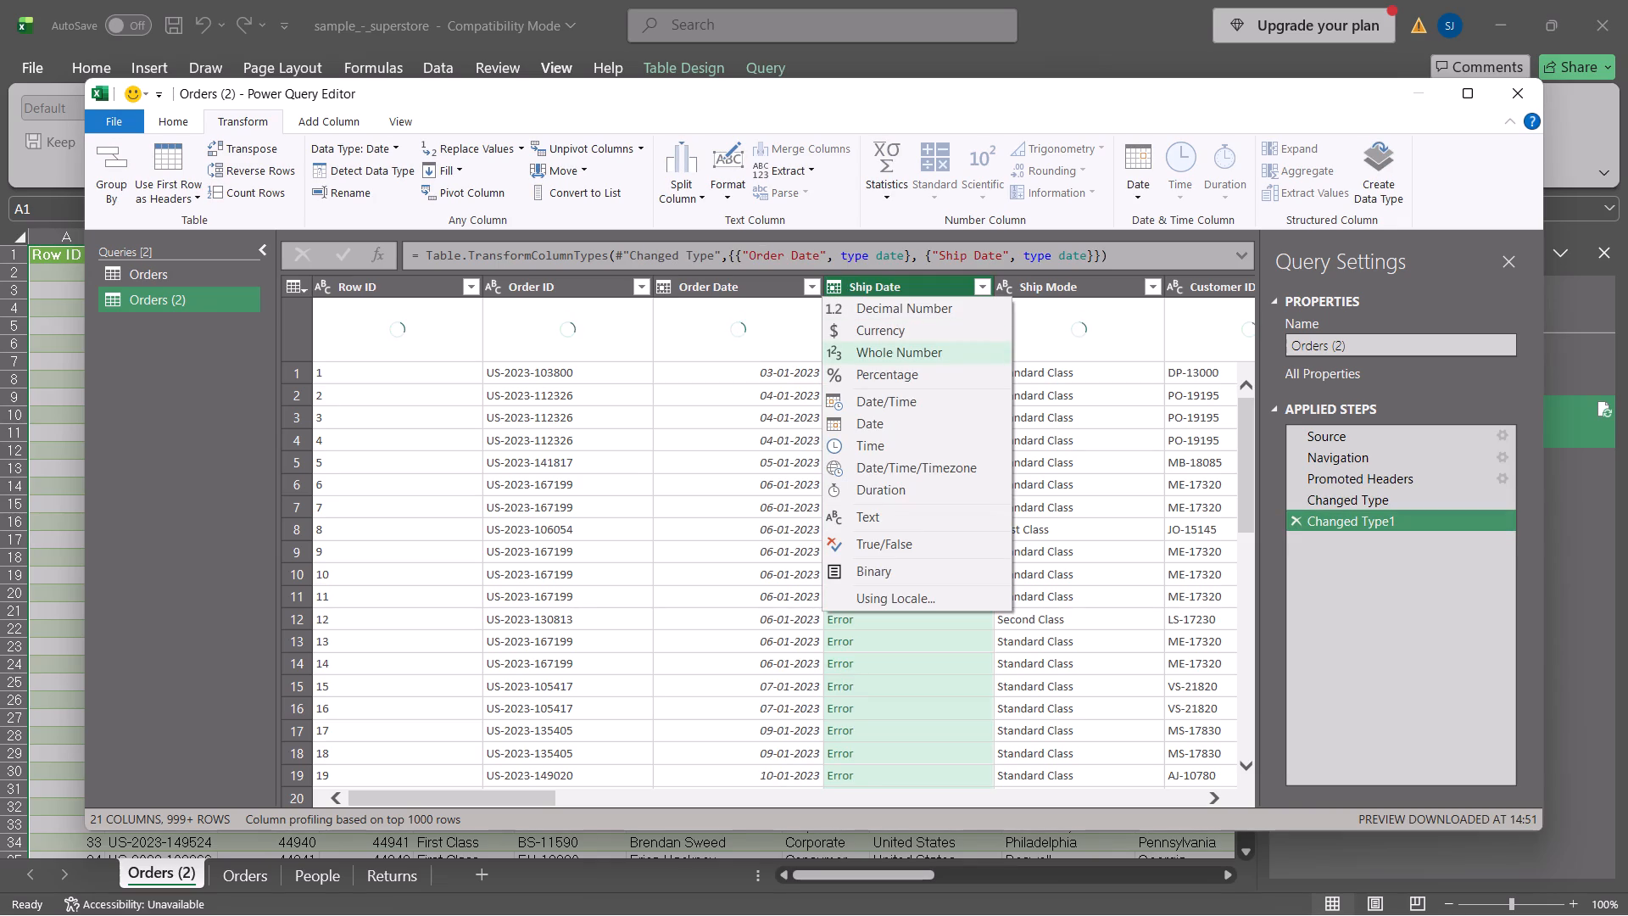
left_click(873, 347)
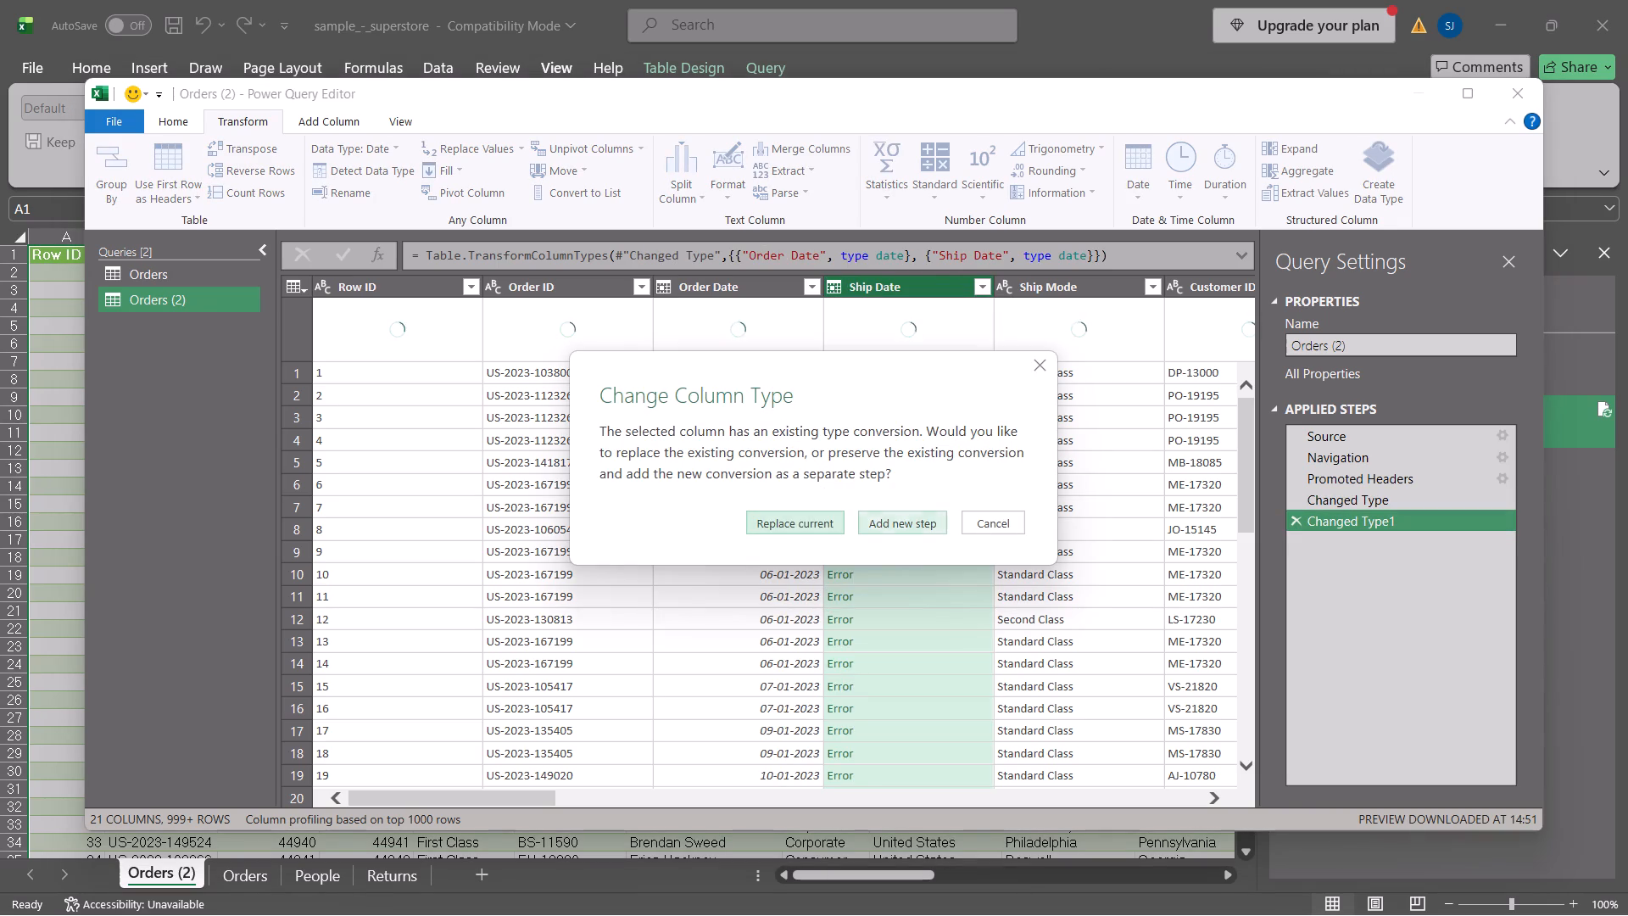
left_click(906, 524)
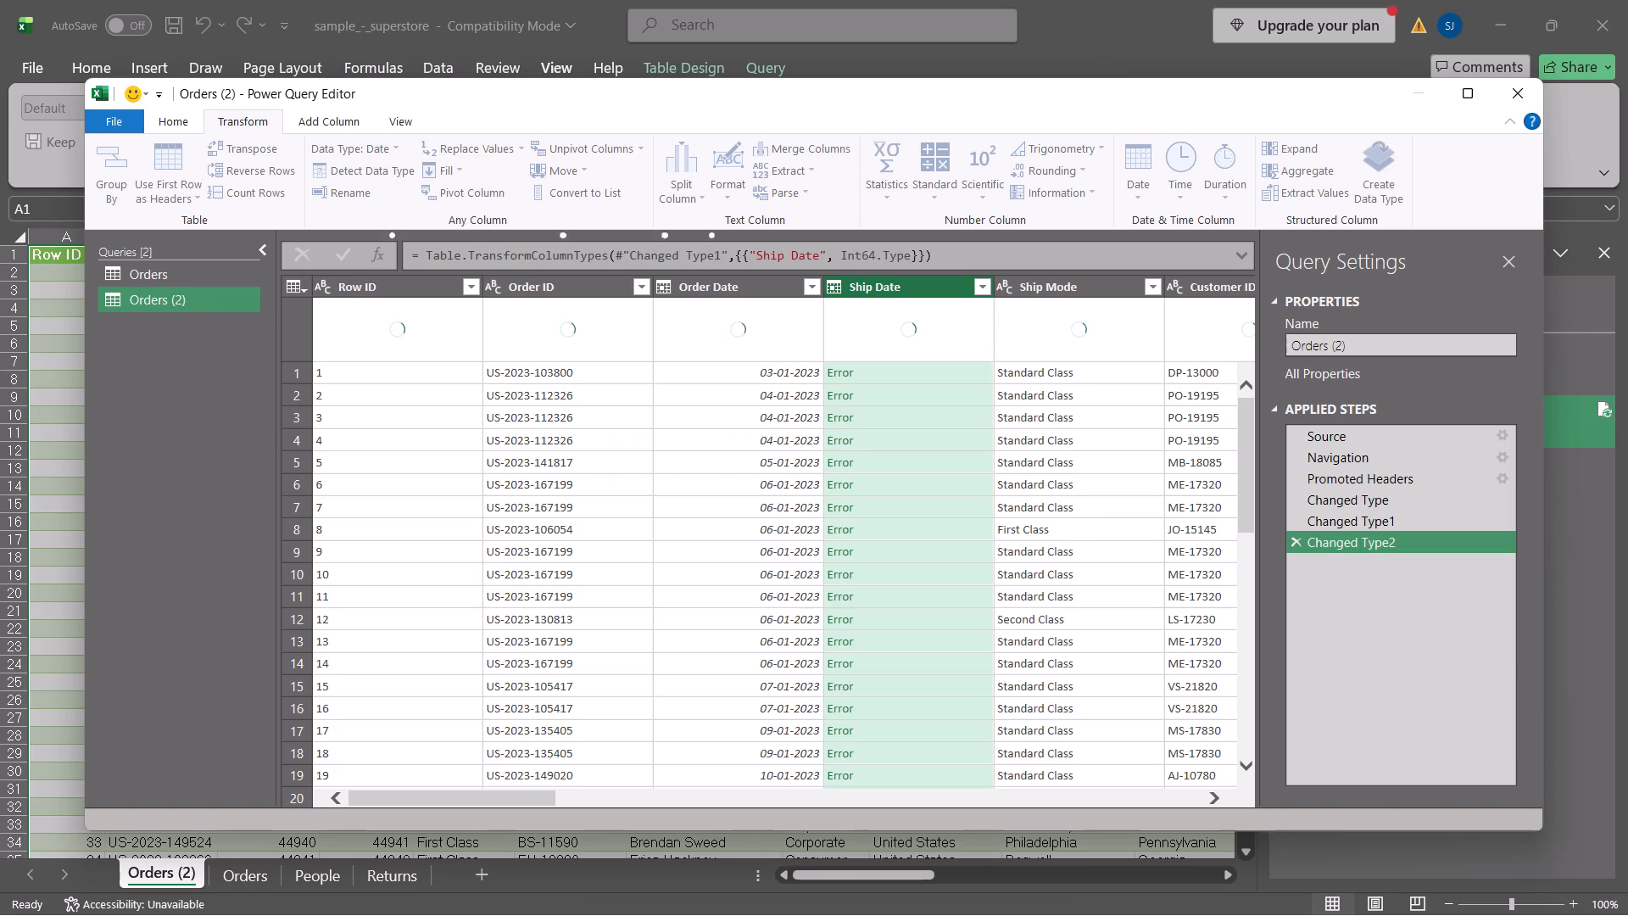
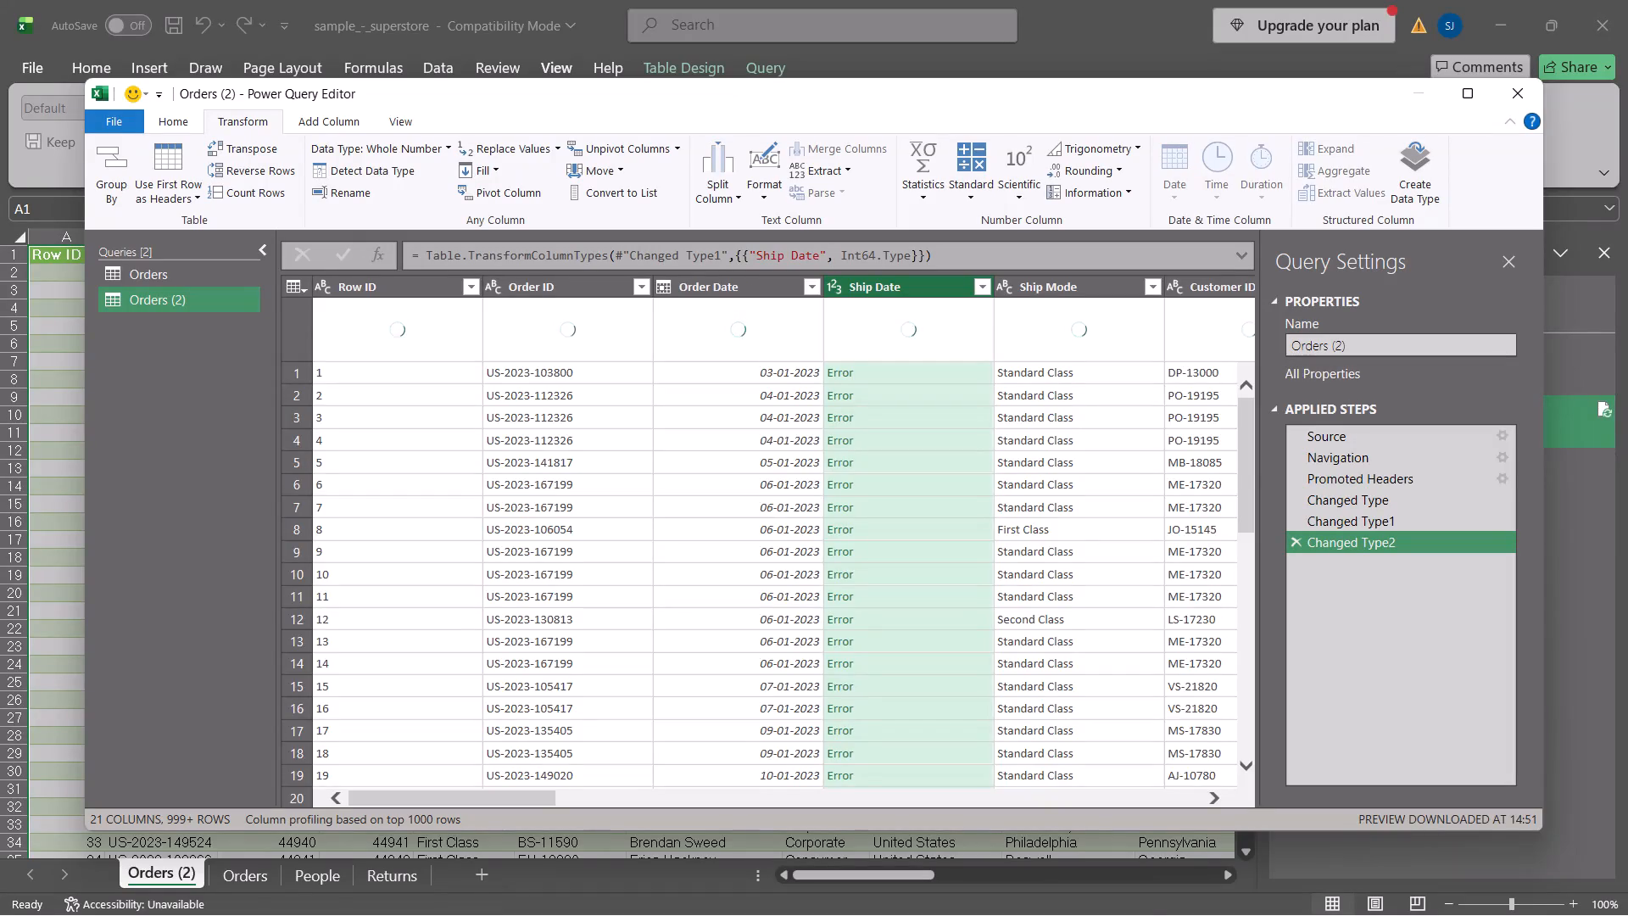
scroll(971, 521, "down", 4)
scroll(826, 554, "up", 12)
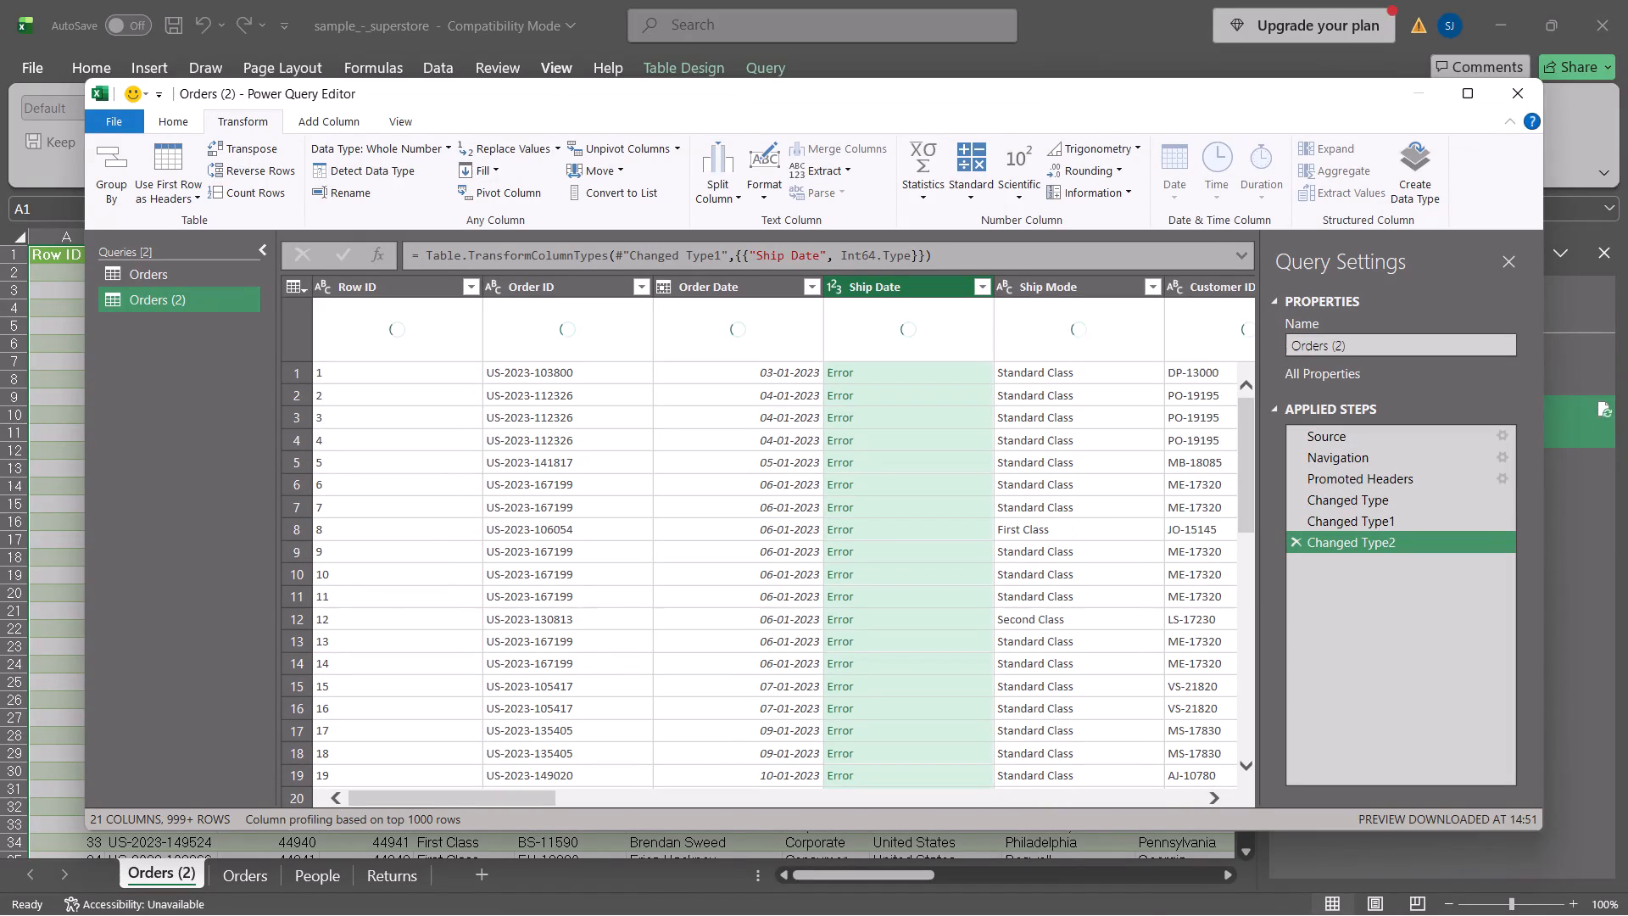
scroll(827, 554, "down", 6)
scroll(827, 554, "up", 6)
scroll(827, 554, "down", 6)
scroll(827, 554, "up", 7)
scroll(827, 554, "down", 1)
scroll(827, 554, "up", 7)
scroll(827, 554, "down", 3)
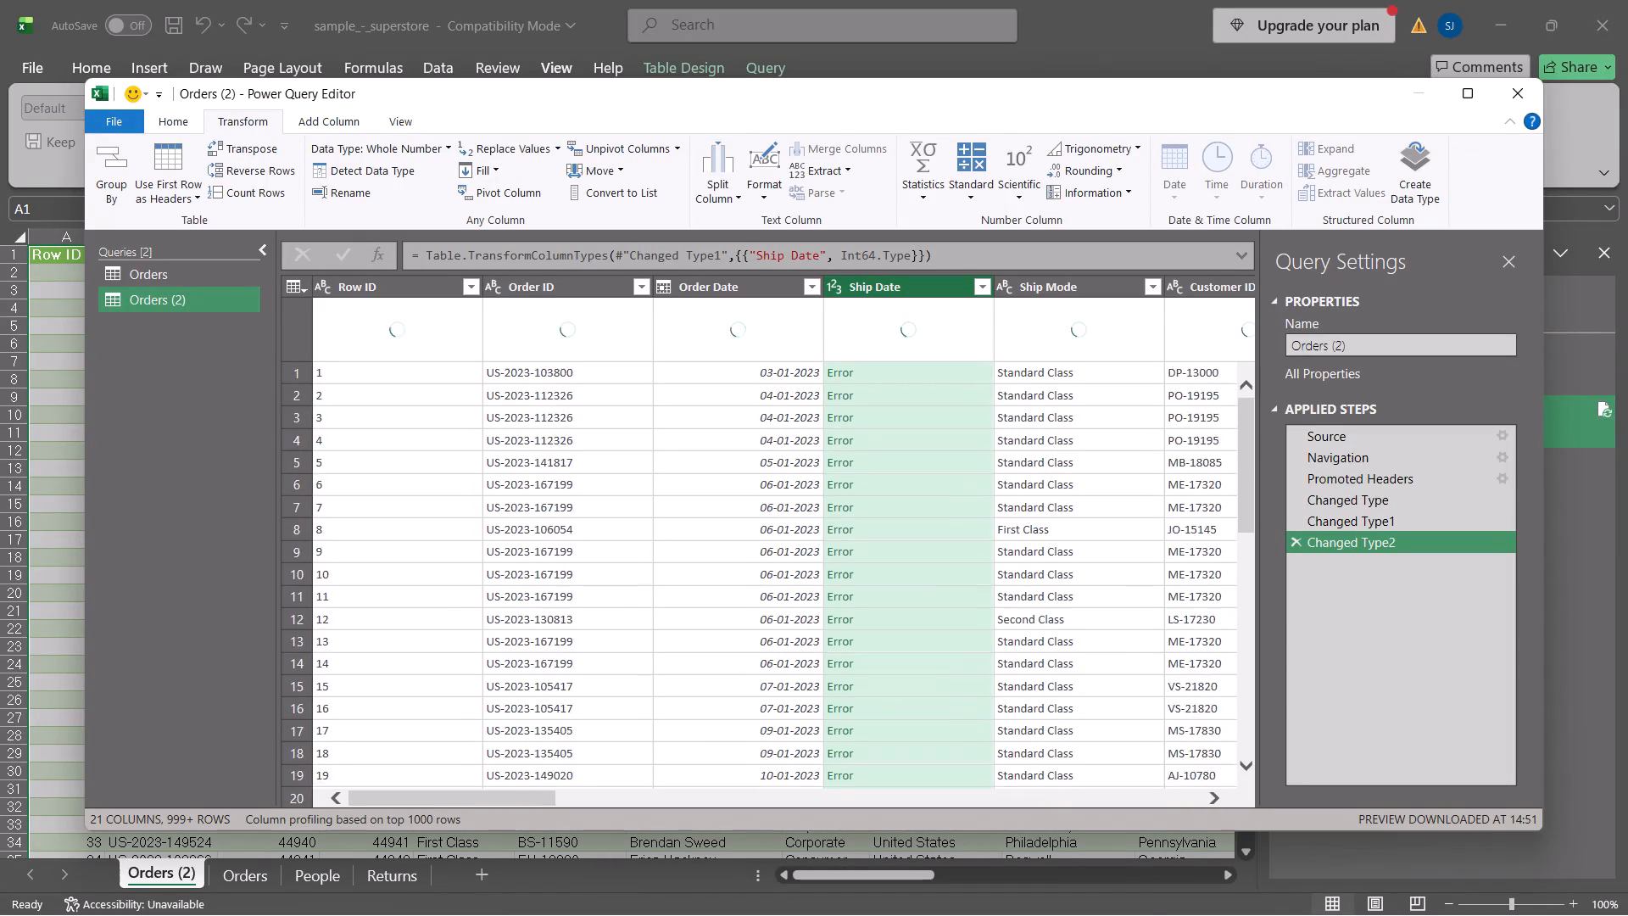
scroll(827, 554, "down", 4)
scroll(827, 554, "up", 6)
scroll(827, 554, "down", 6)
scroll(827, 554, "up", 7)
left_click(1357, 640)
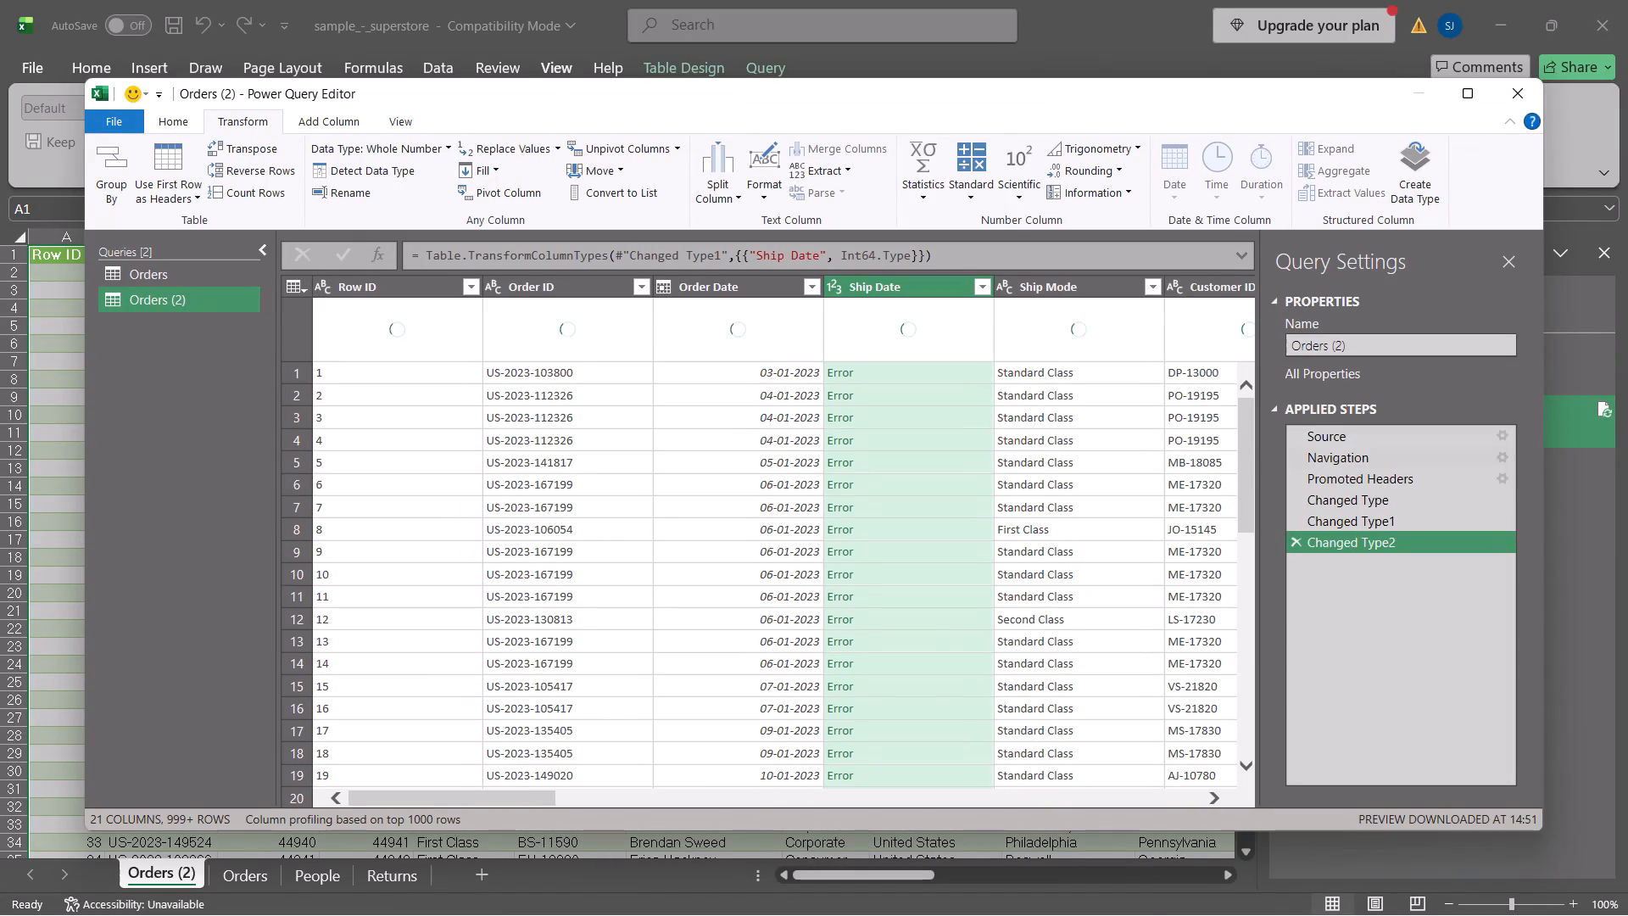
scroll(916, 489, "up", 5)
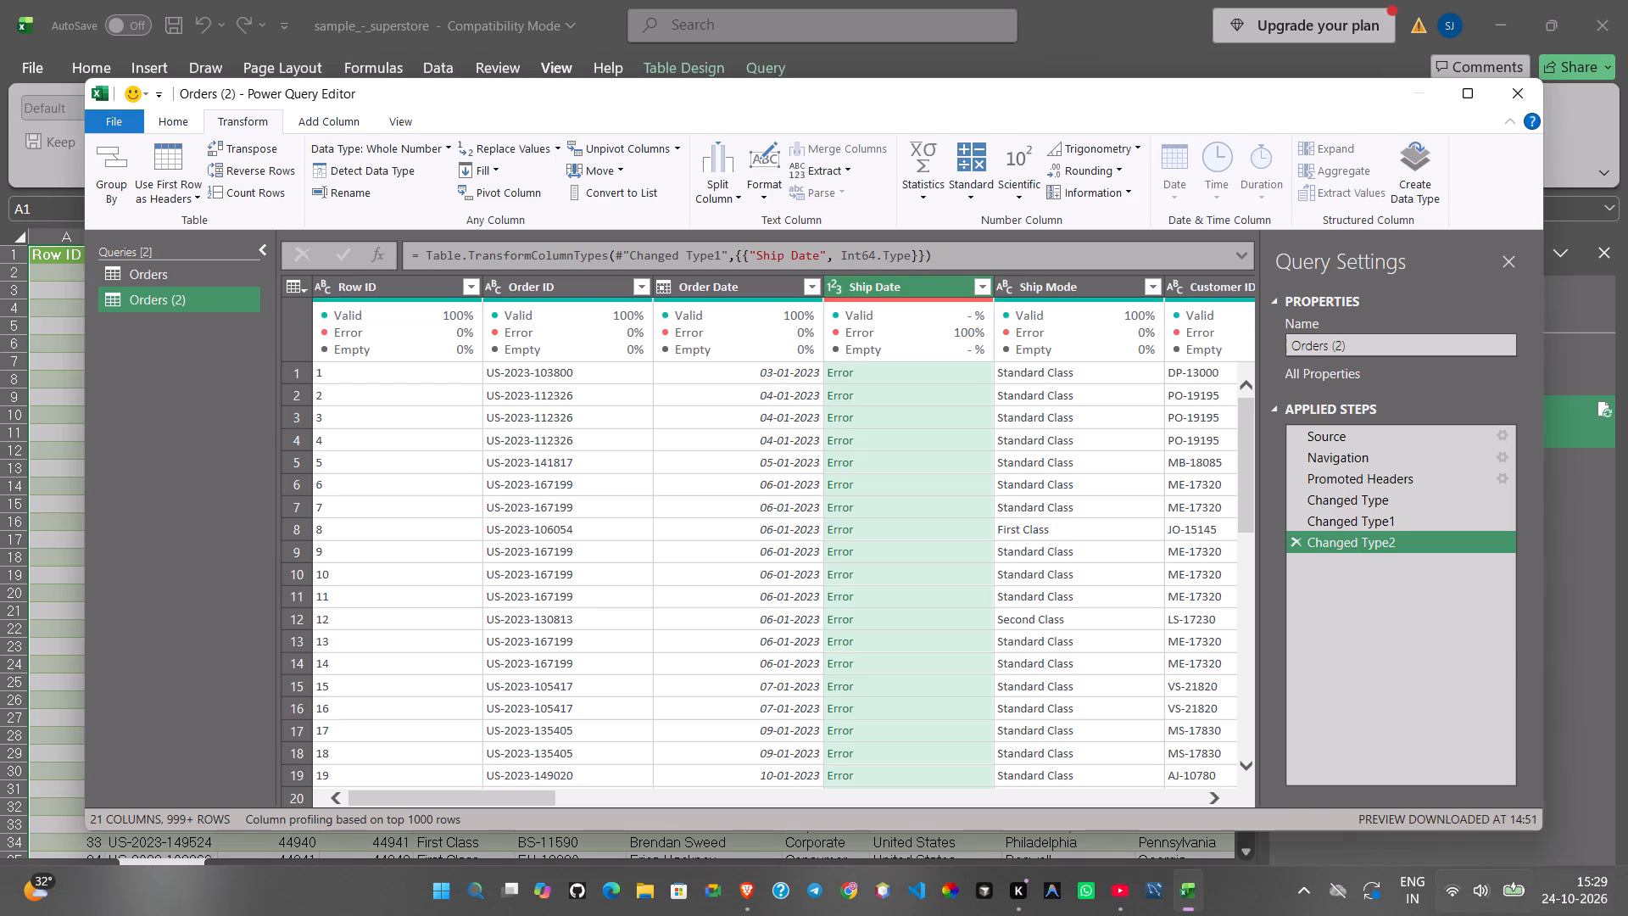
Switch the computer's Wi-Fi connection to the REDMI Note 15 Pro+ 5G network and return to the query editor.
left_click(1502, 915)
left_click(1343, 499)
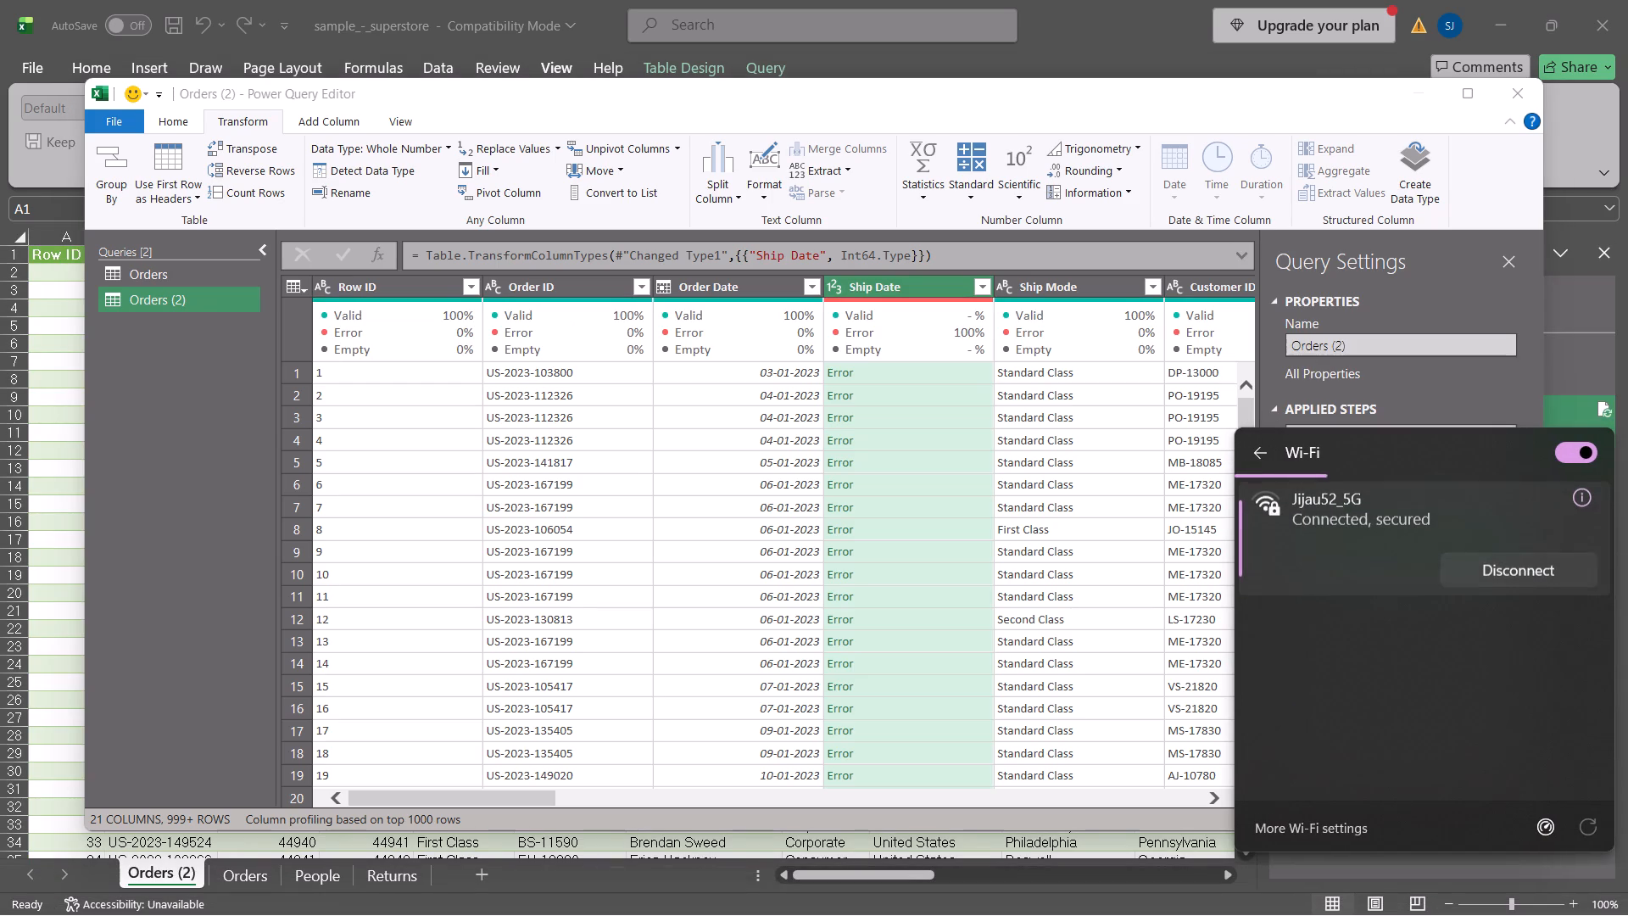
left_click(1403, 749)
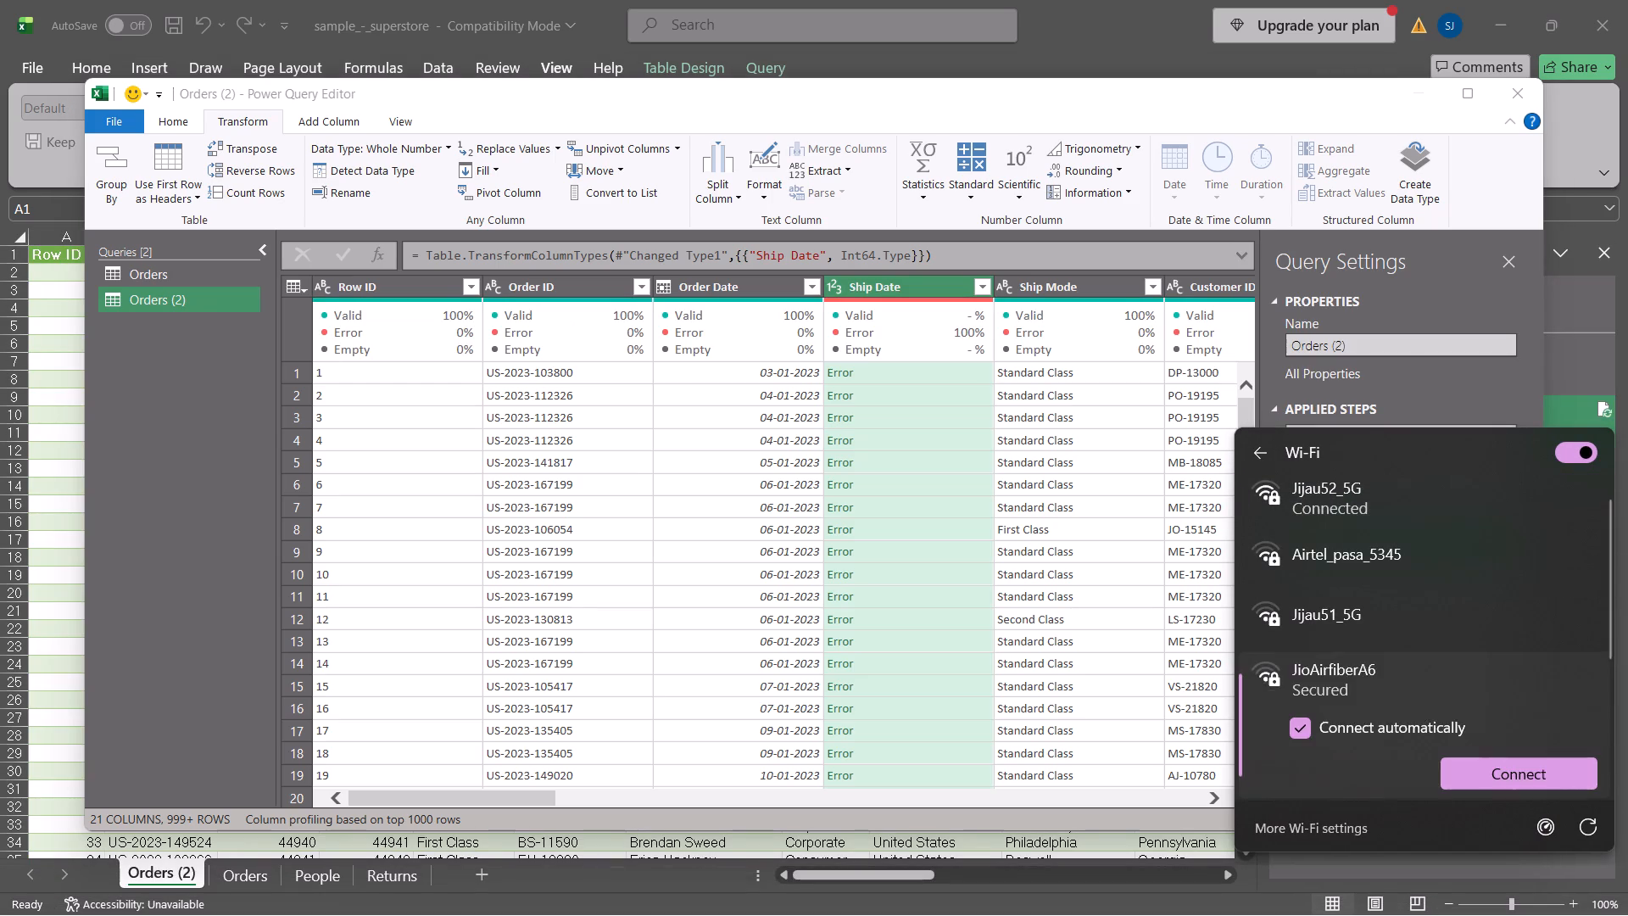
left_click(1373, 552)
left_click(1415, 612)
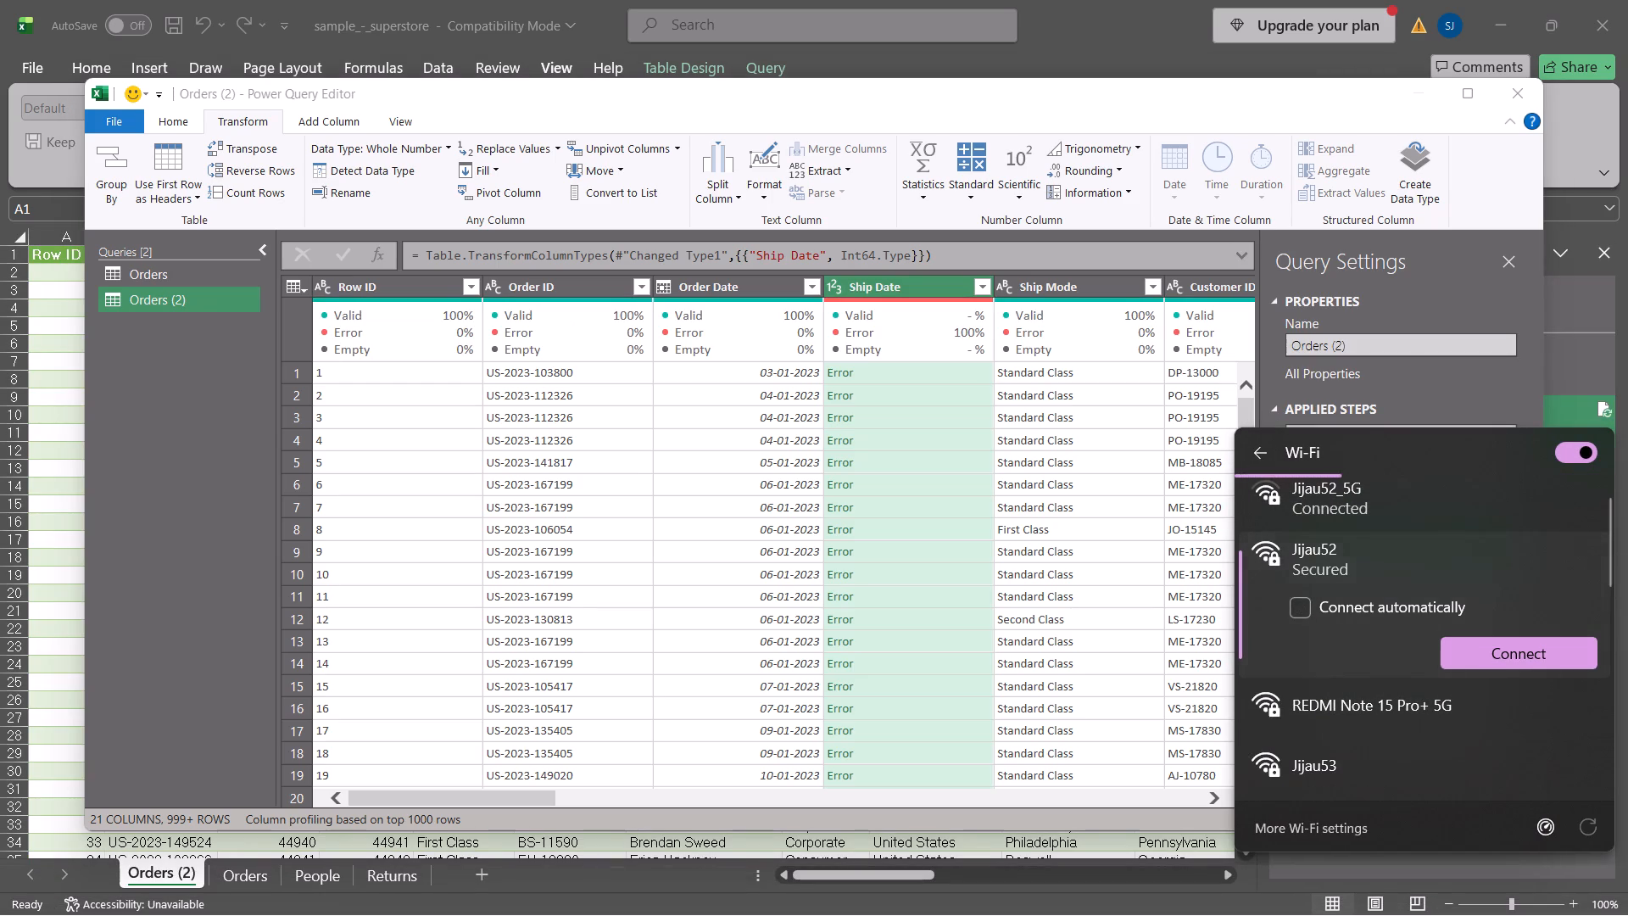
left_click(1335, 615)
left_click(1356, 696)
left_click(1525, 702)
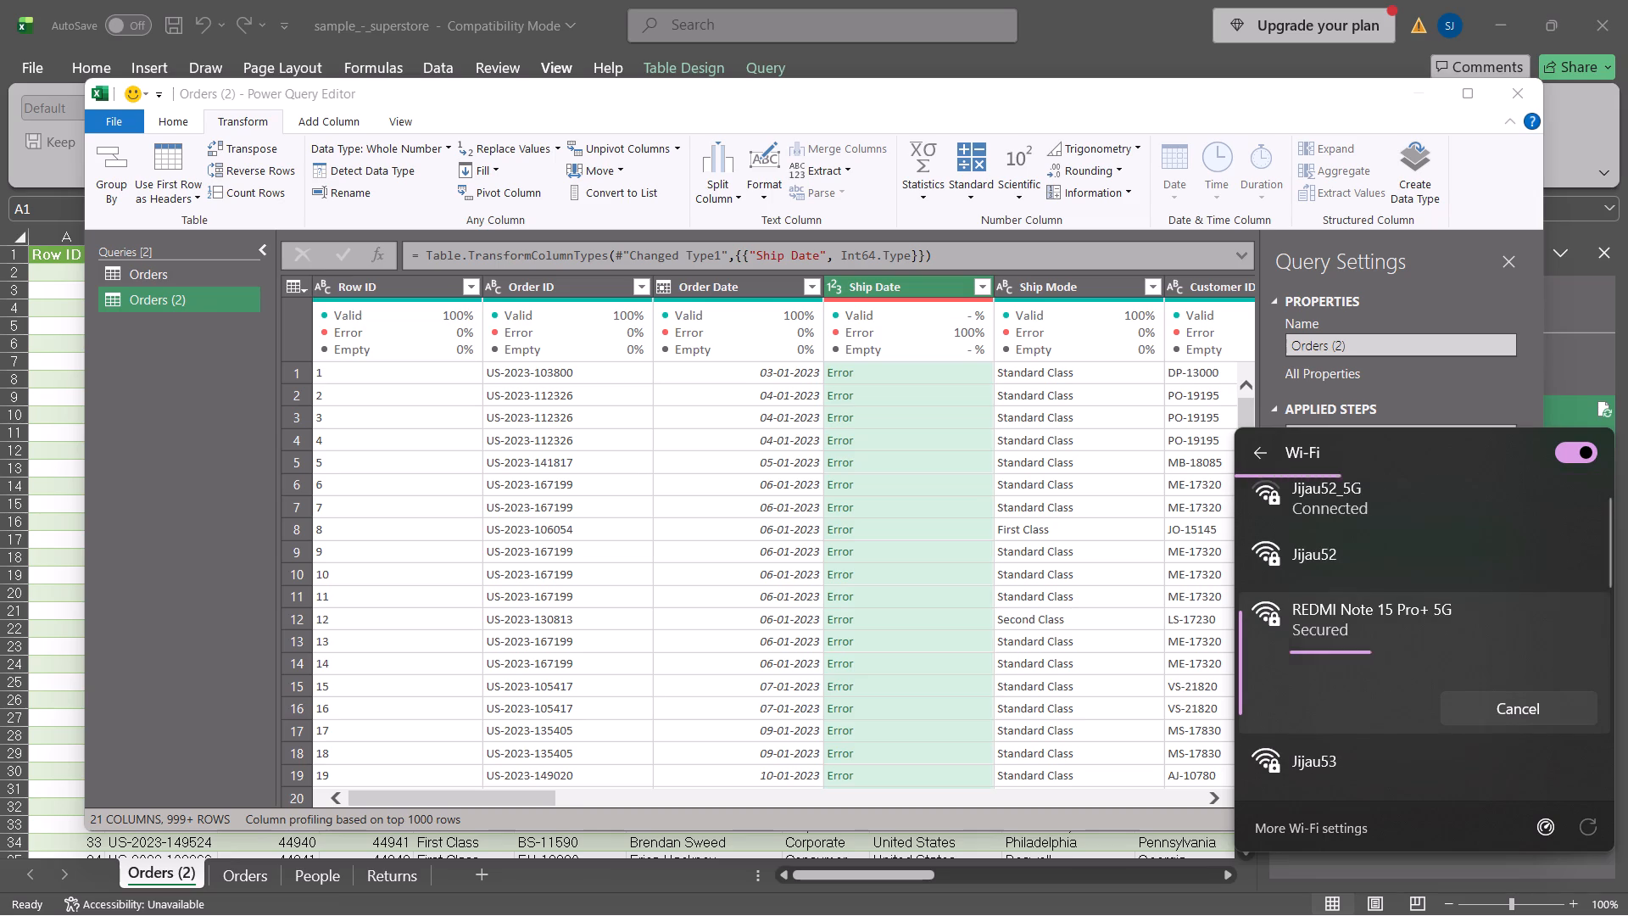
left_click(939, 471)
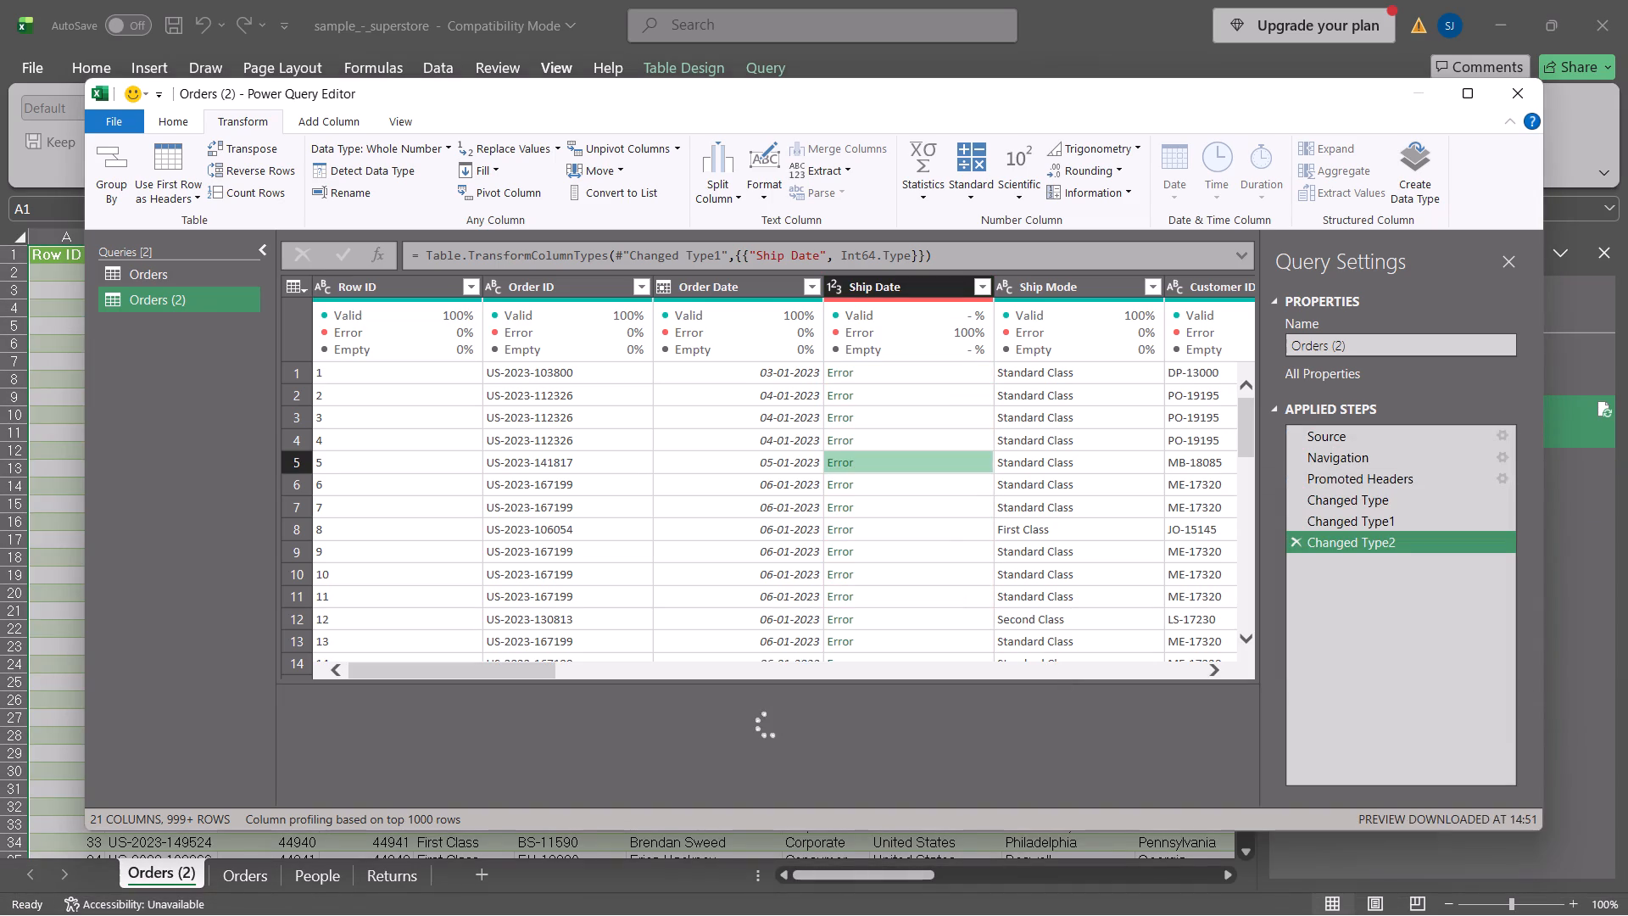
Change the Ship Date column's data type to Date/Time, adding the conversion as a new step.
left_click(834, 285)
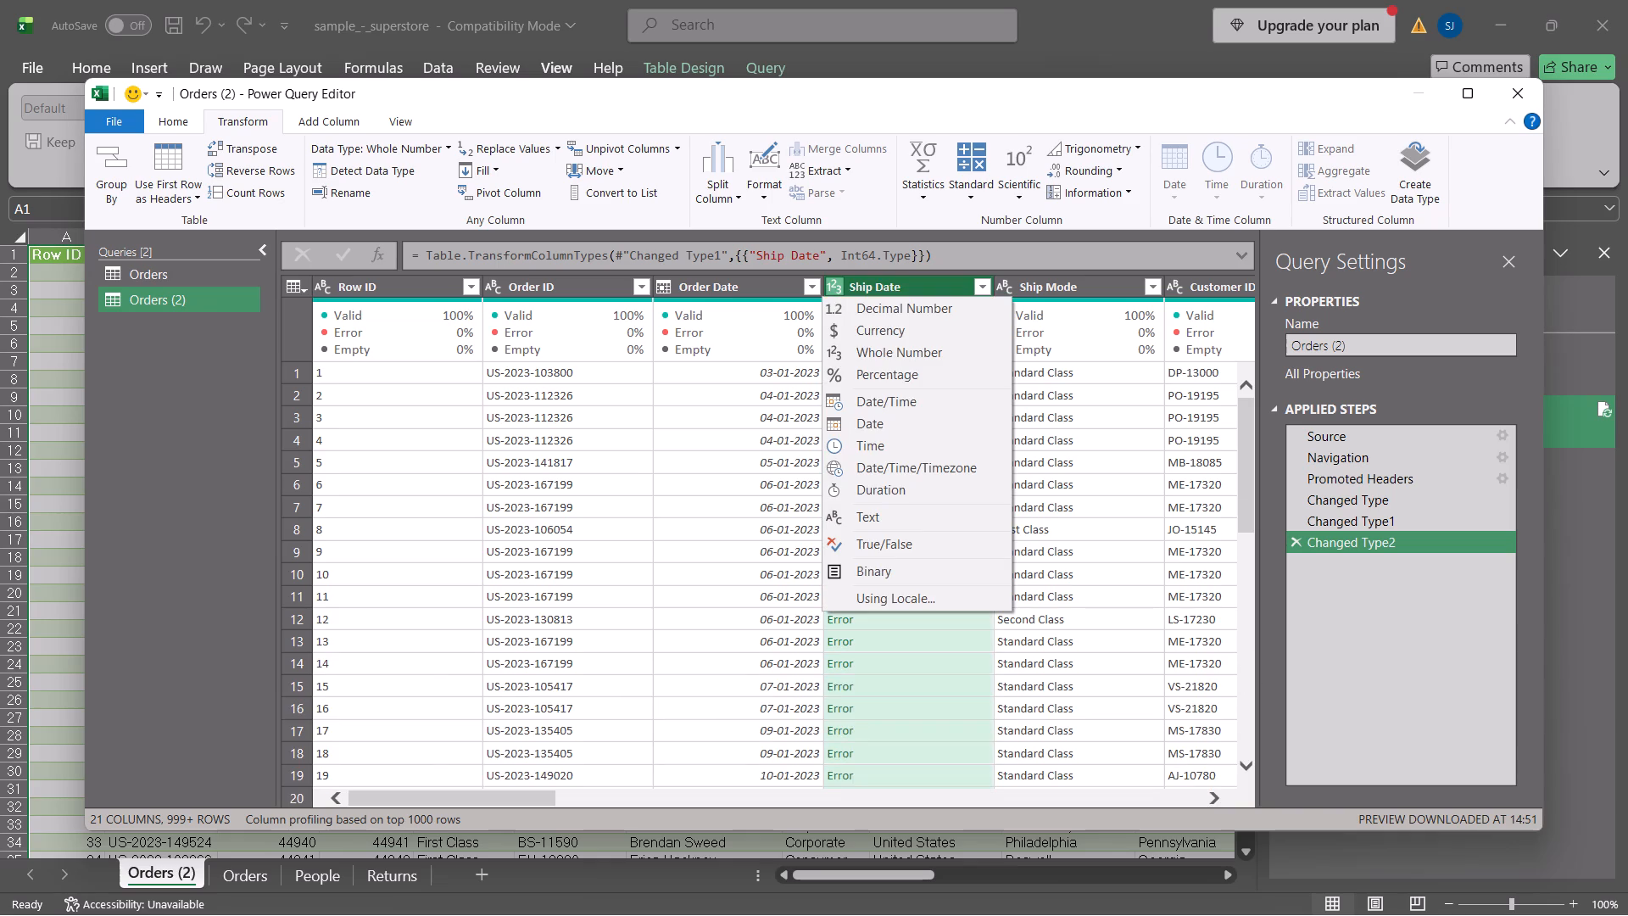
left_click(879, 396)
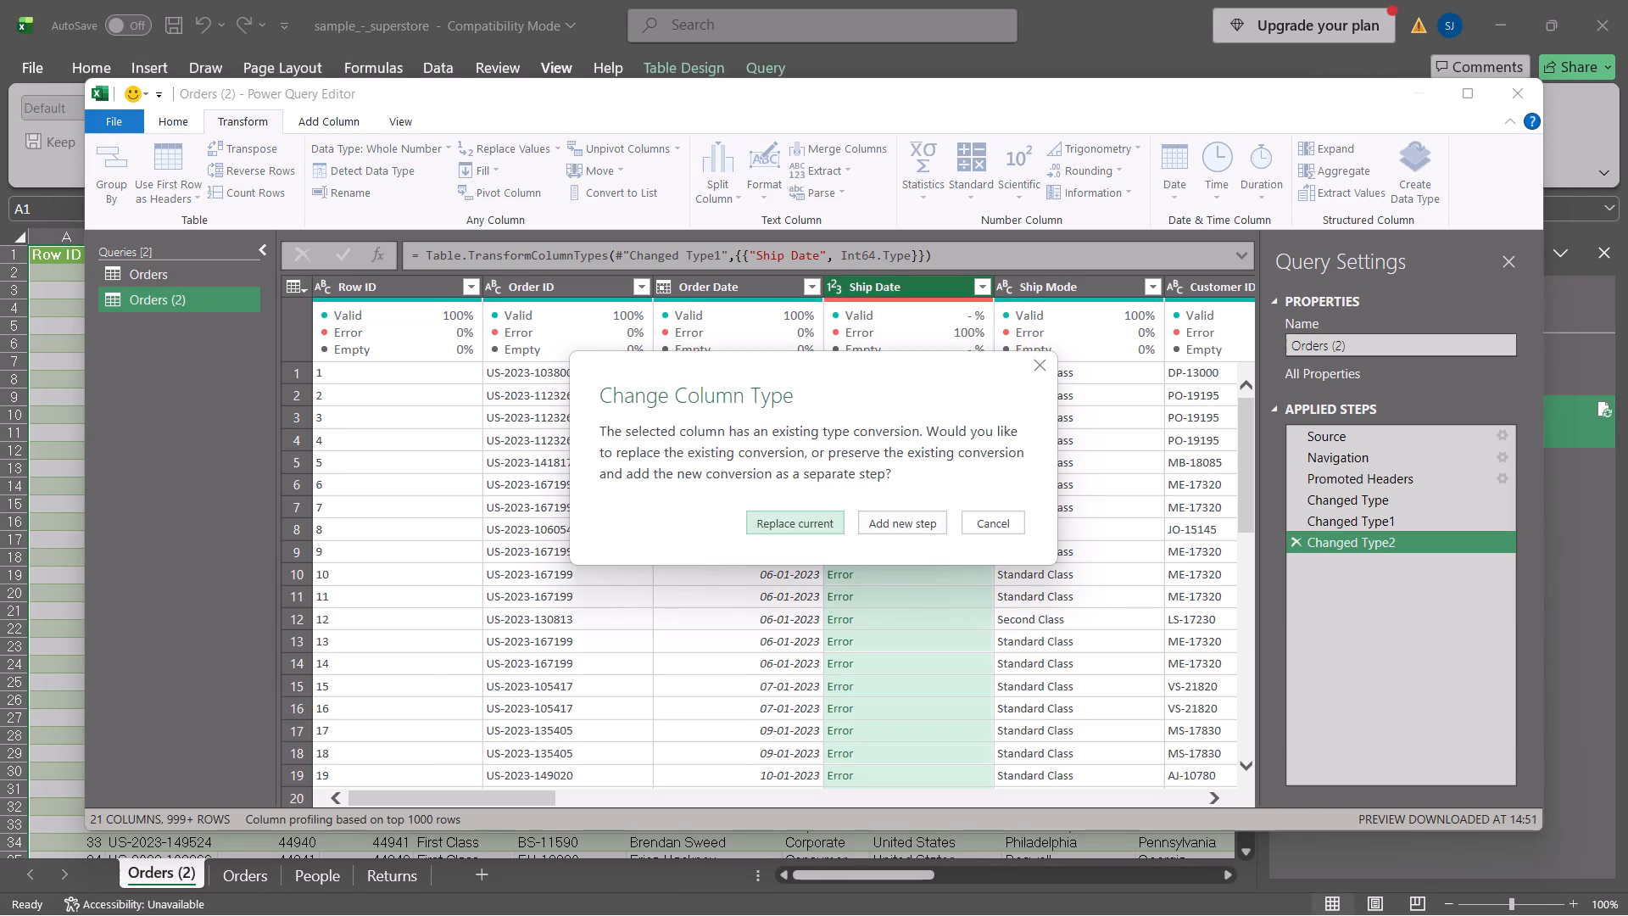
left_click(895, 528)
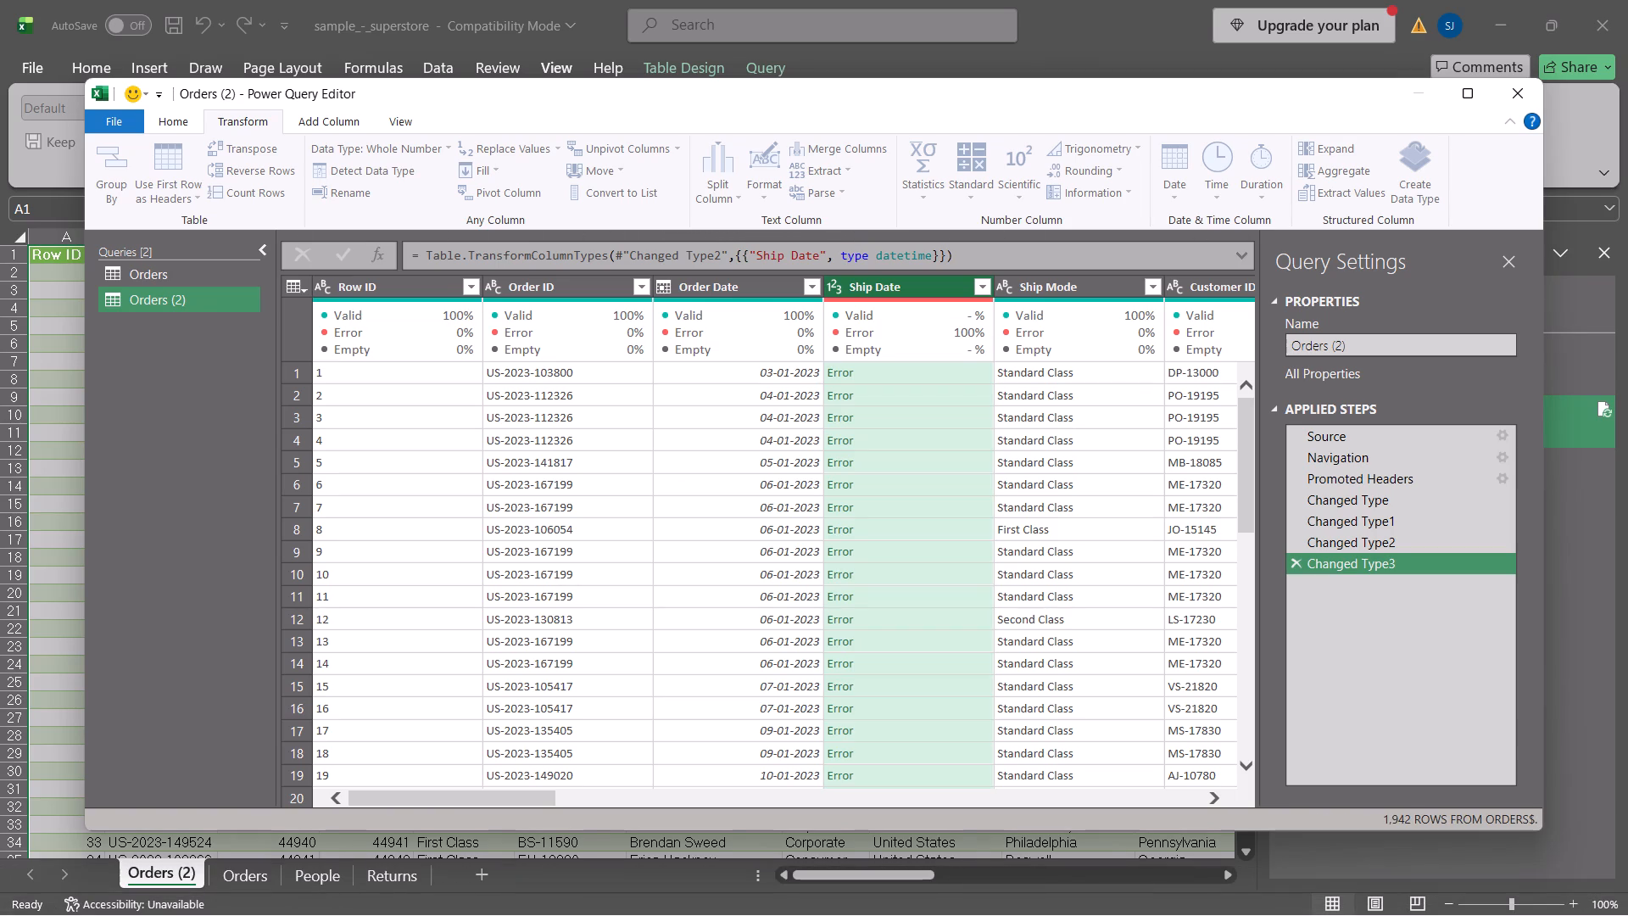
scroll(843, 567, "up", 2)
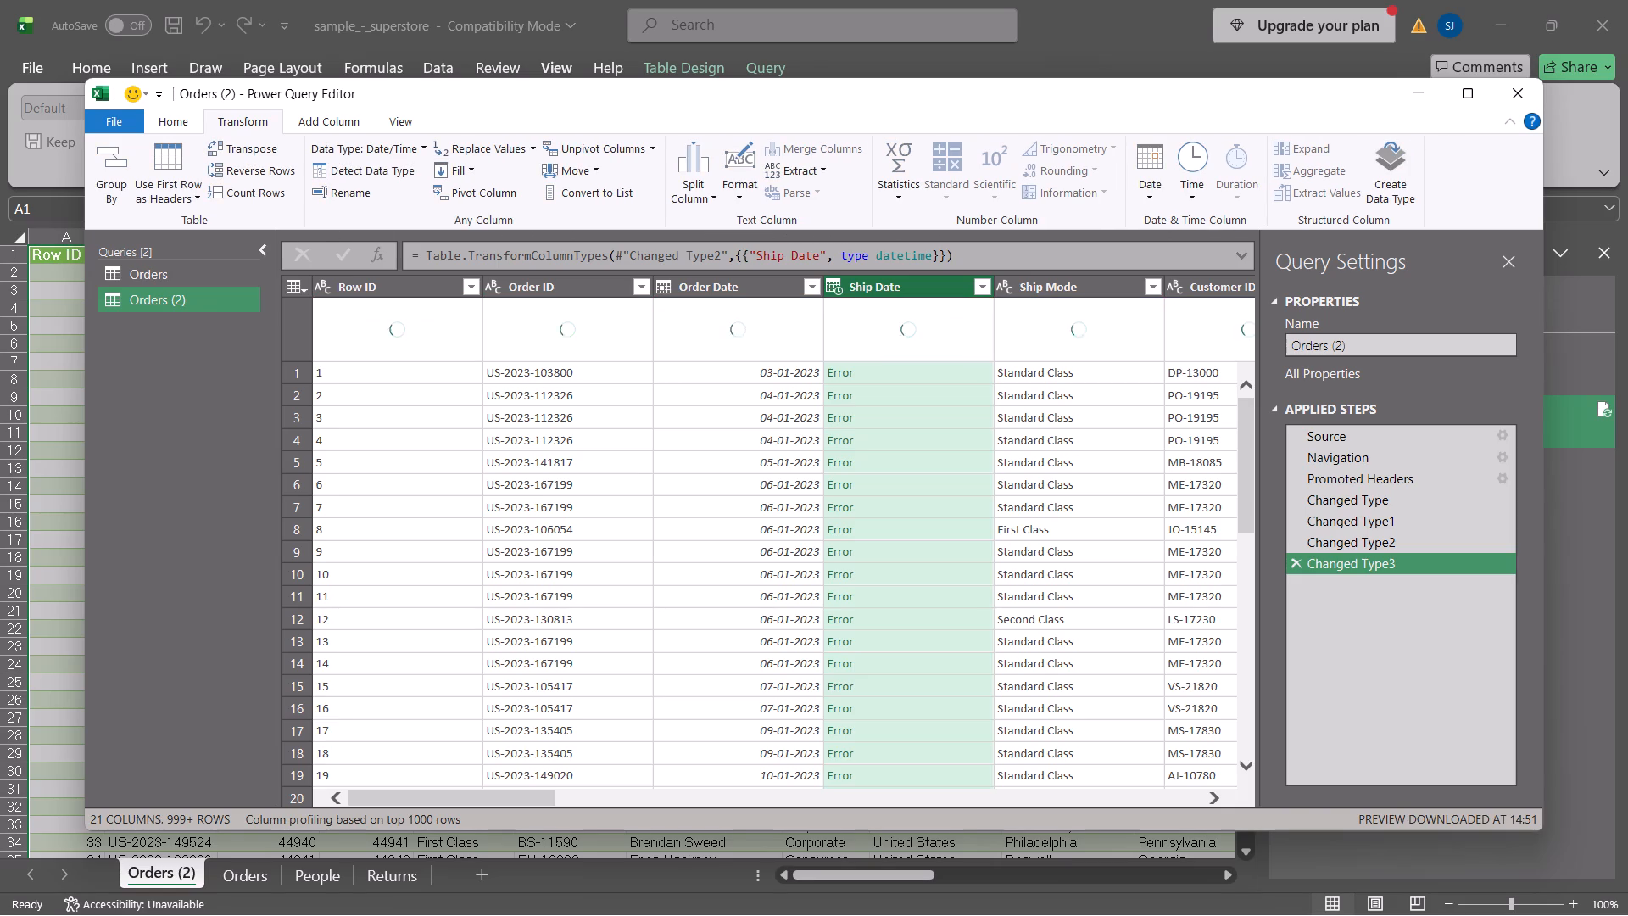
Examine the columns and rows of the Orders (2) preview at the Changed Type3 step.
left_click_drag(493, 801, 564, 804)
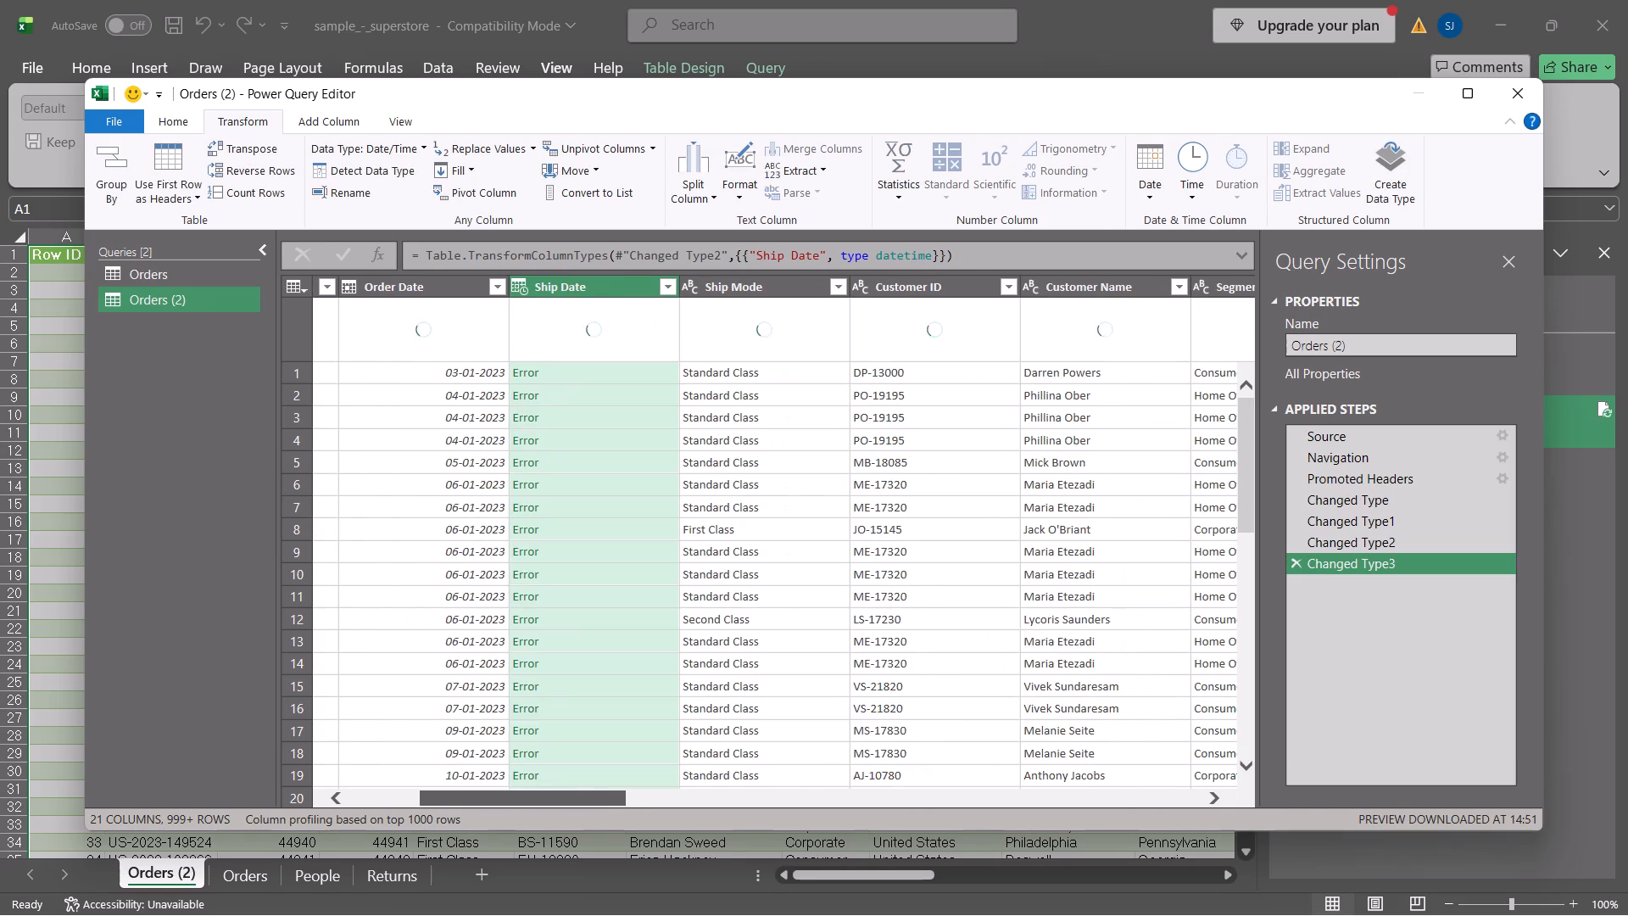
left_click_drag(564, 804, 790, 830)
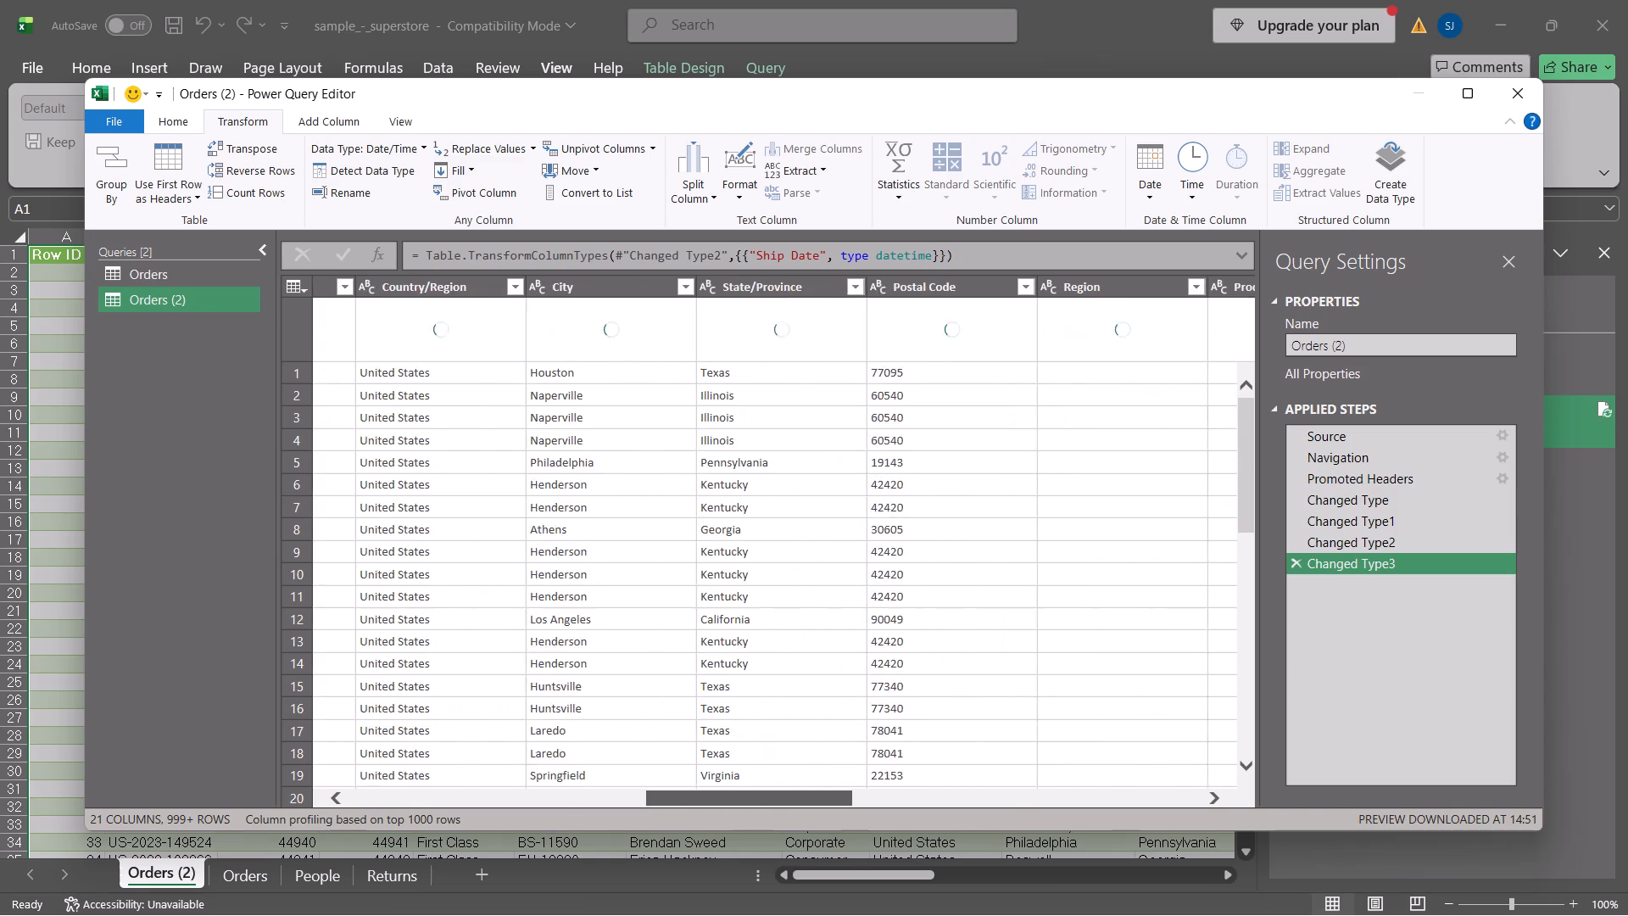
left_click_drag(790, 830, 1180, 829)
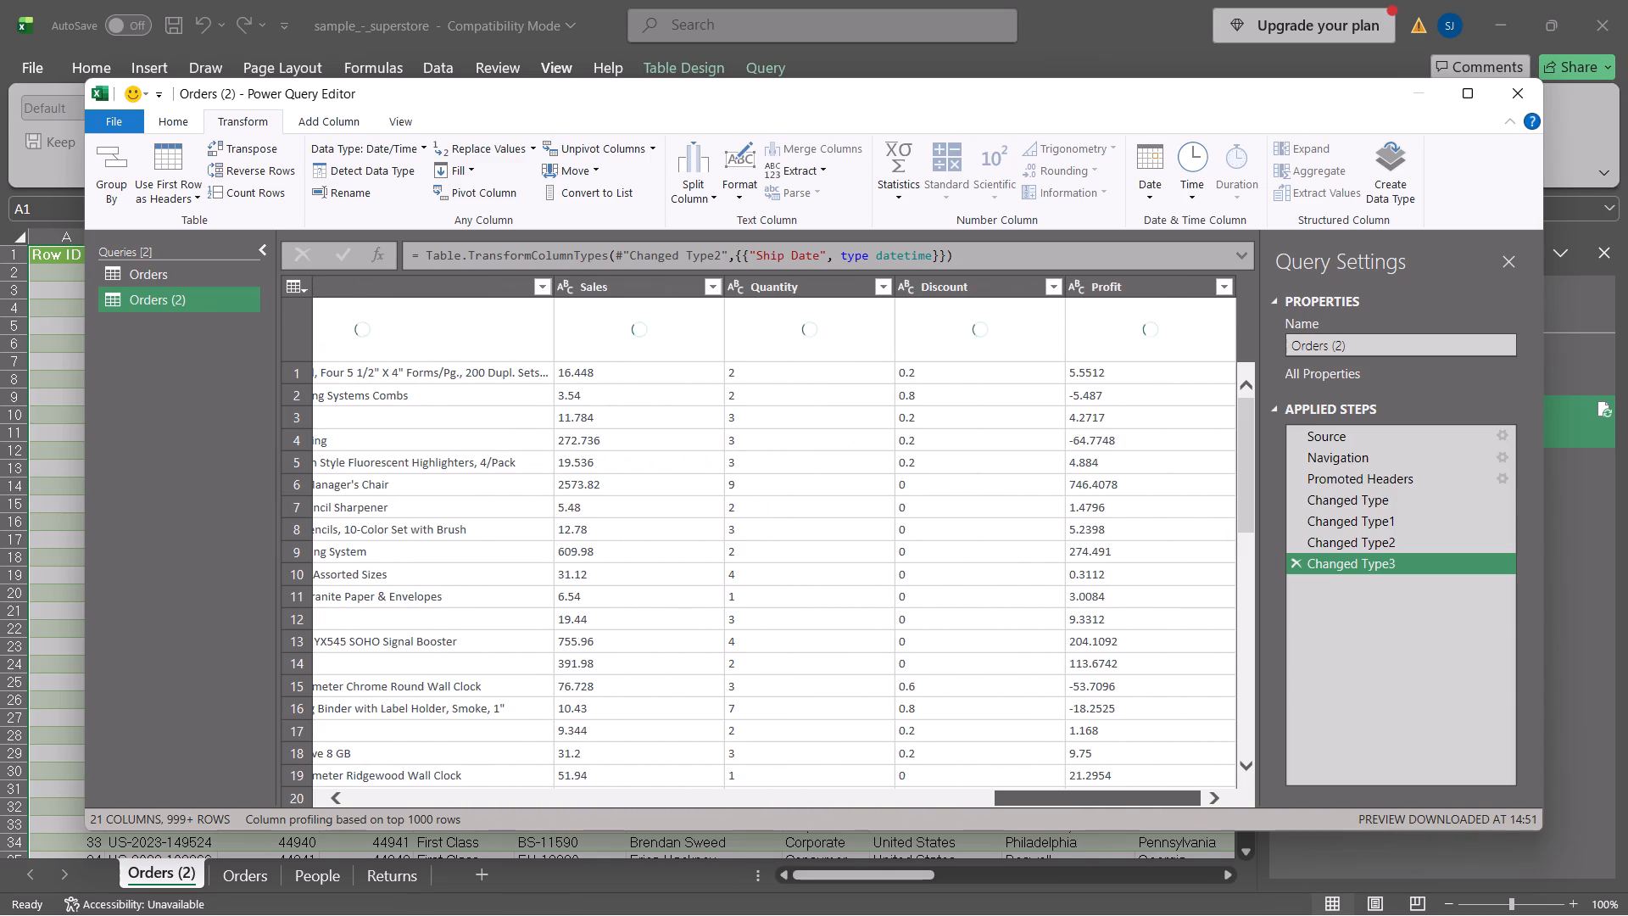
left_click_drag(1180, 829, 340, 829)
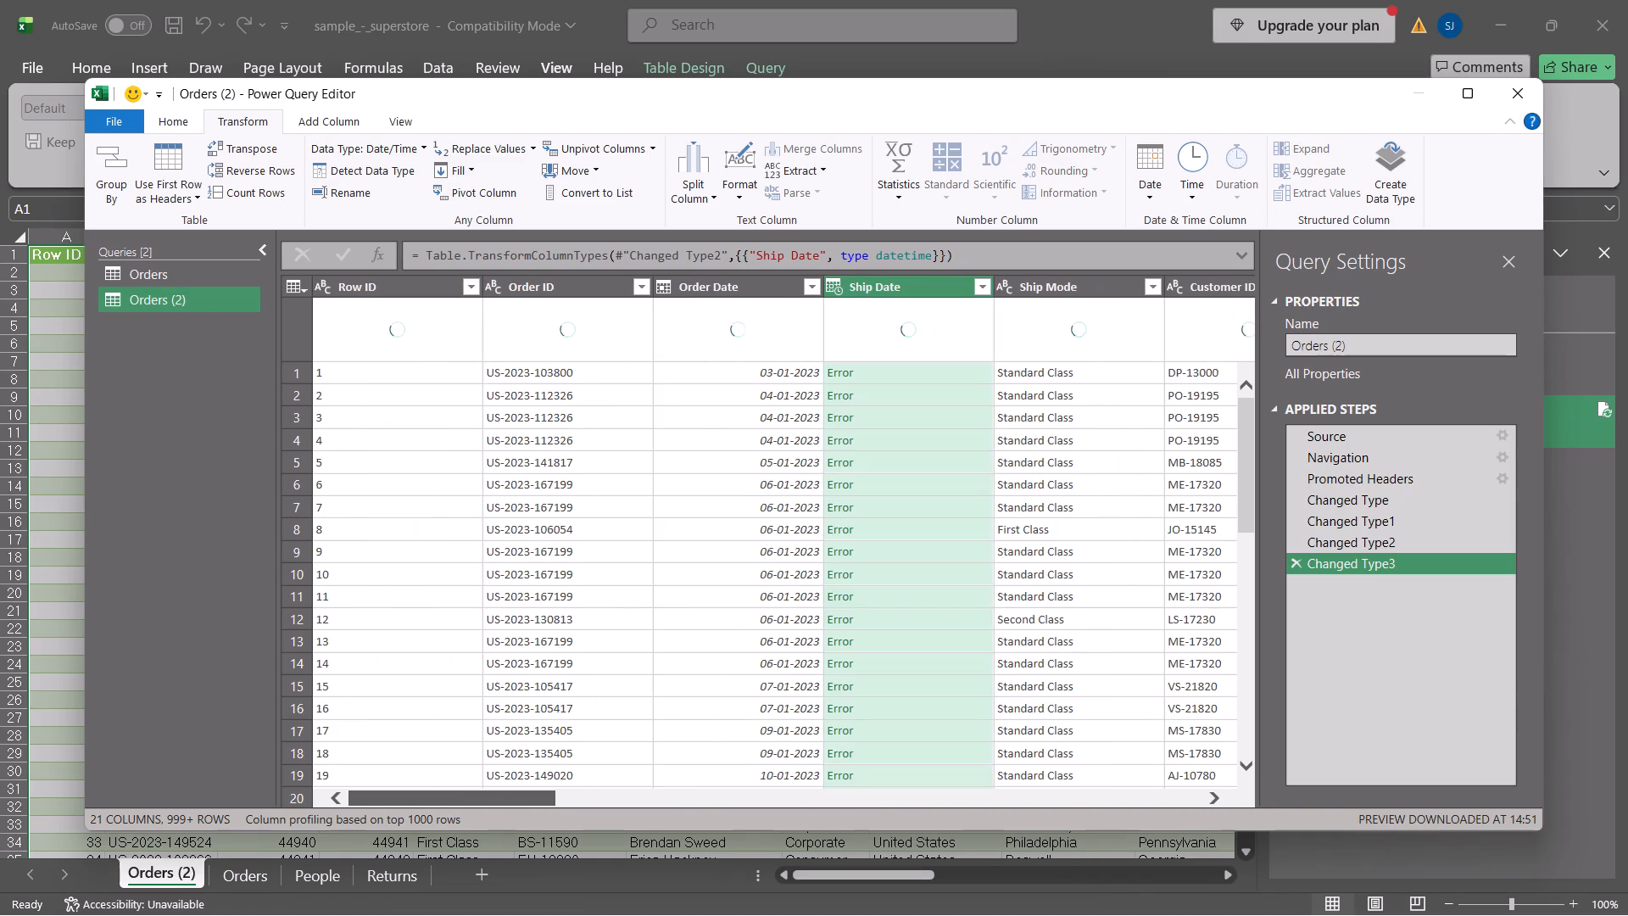
left_click_drag(340, 829, 514, 825)
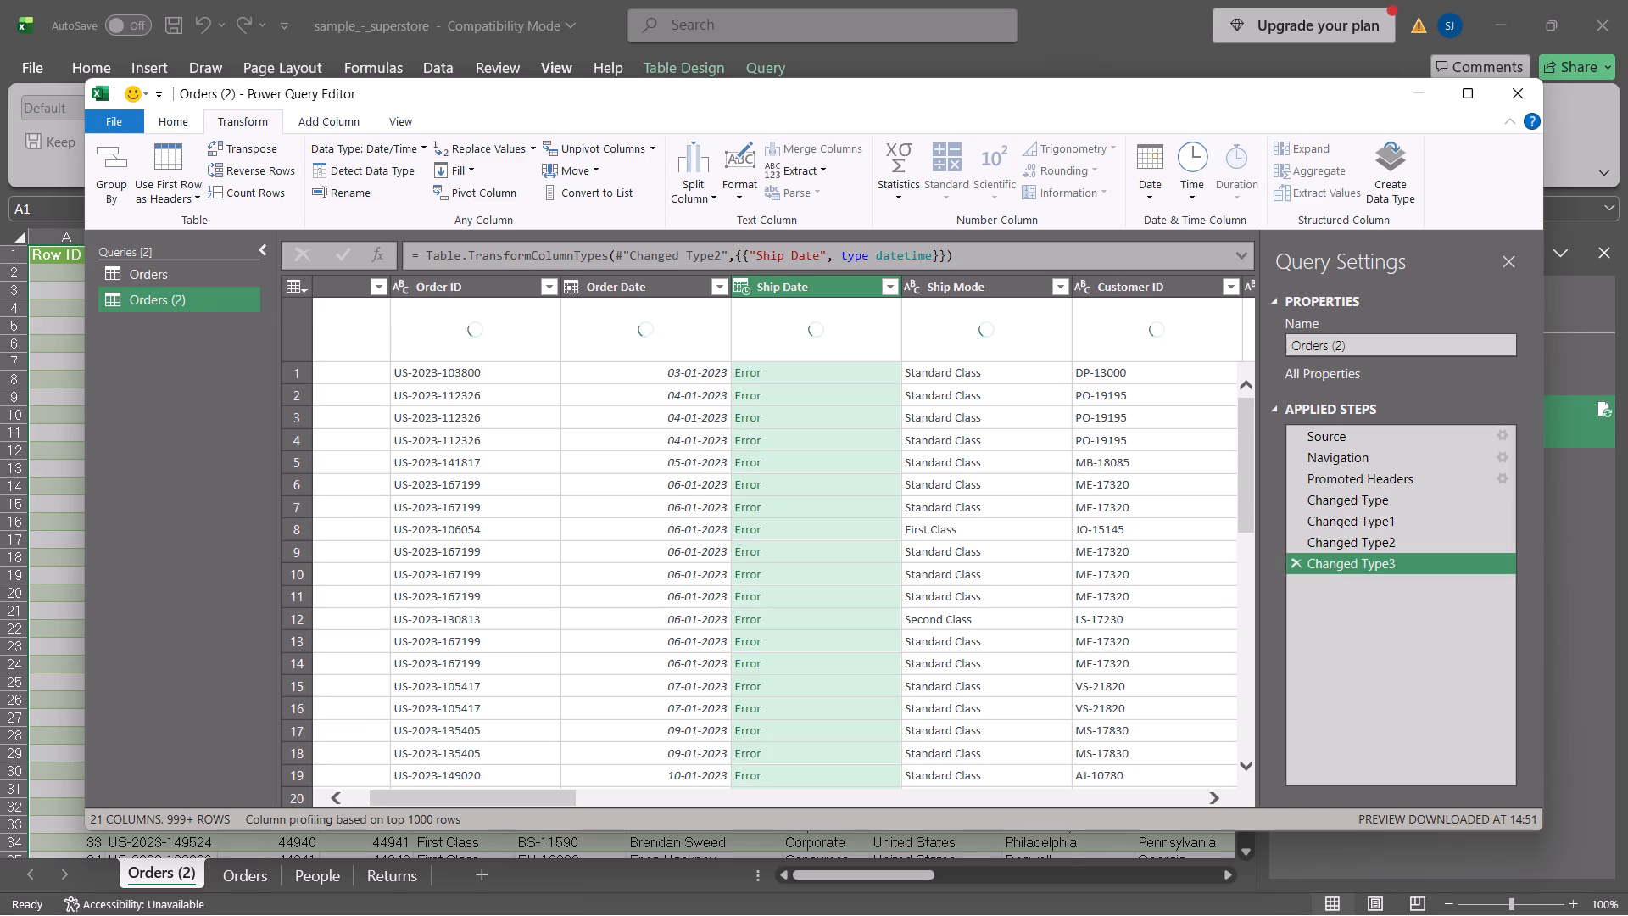
scroll(884, 556, "down", 4)
scroll(882, 559, "up", 9)
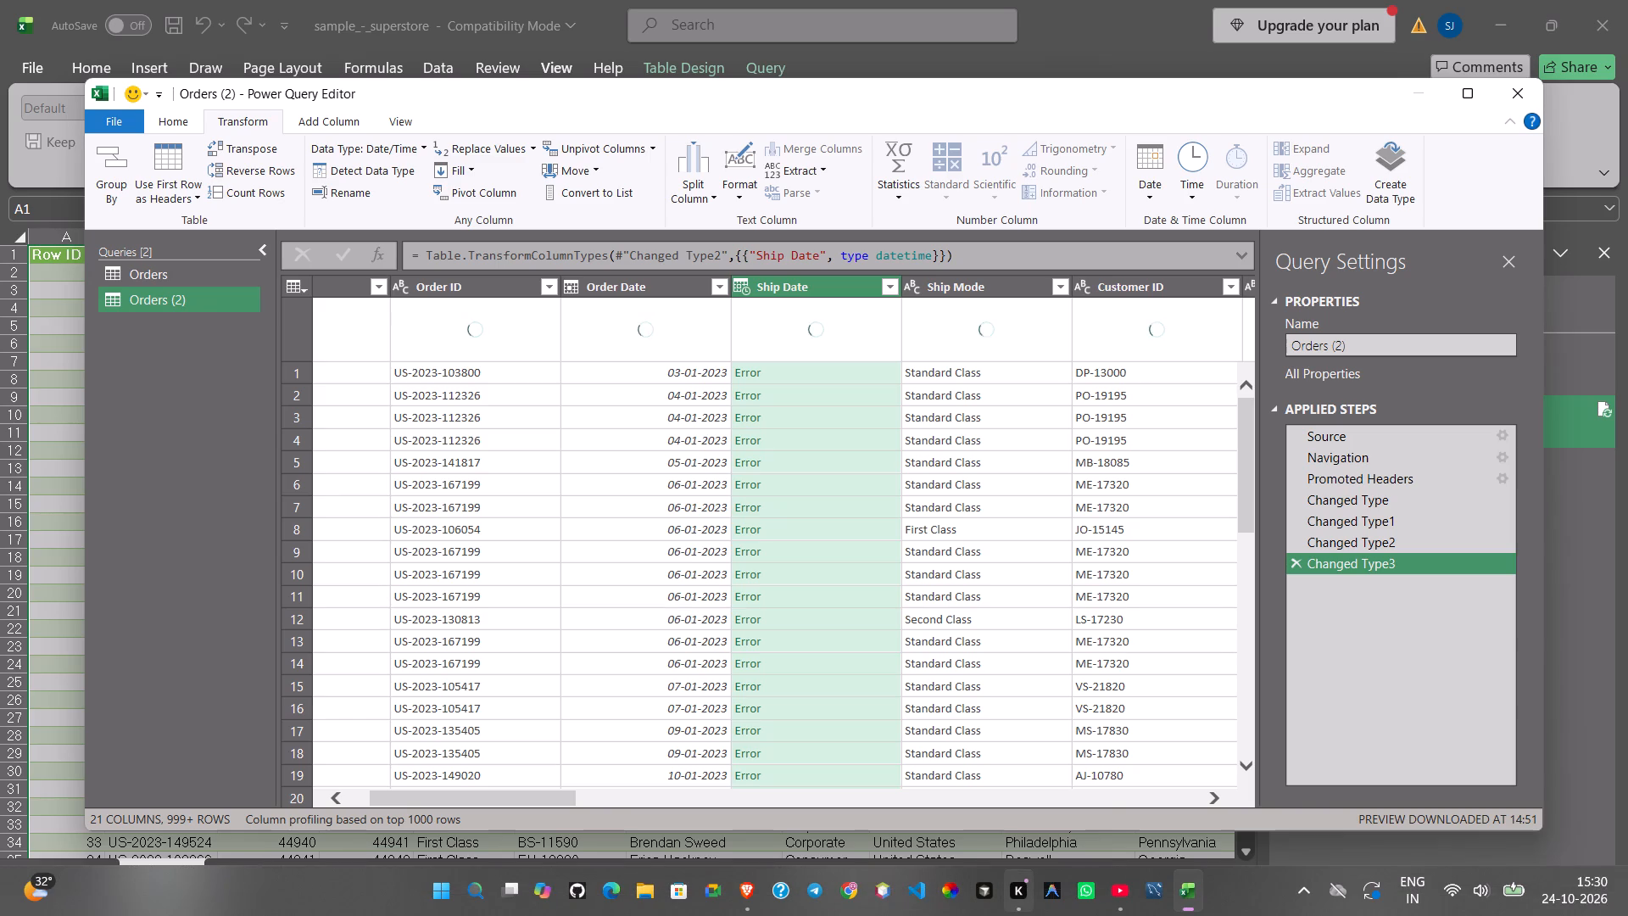
scroll(856, 568, "up", 5)
scroll(856, 568, "down", 7)
scroll(856, 570, "up", 3)
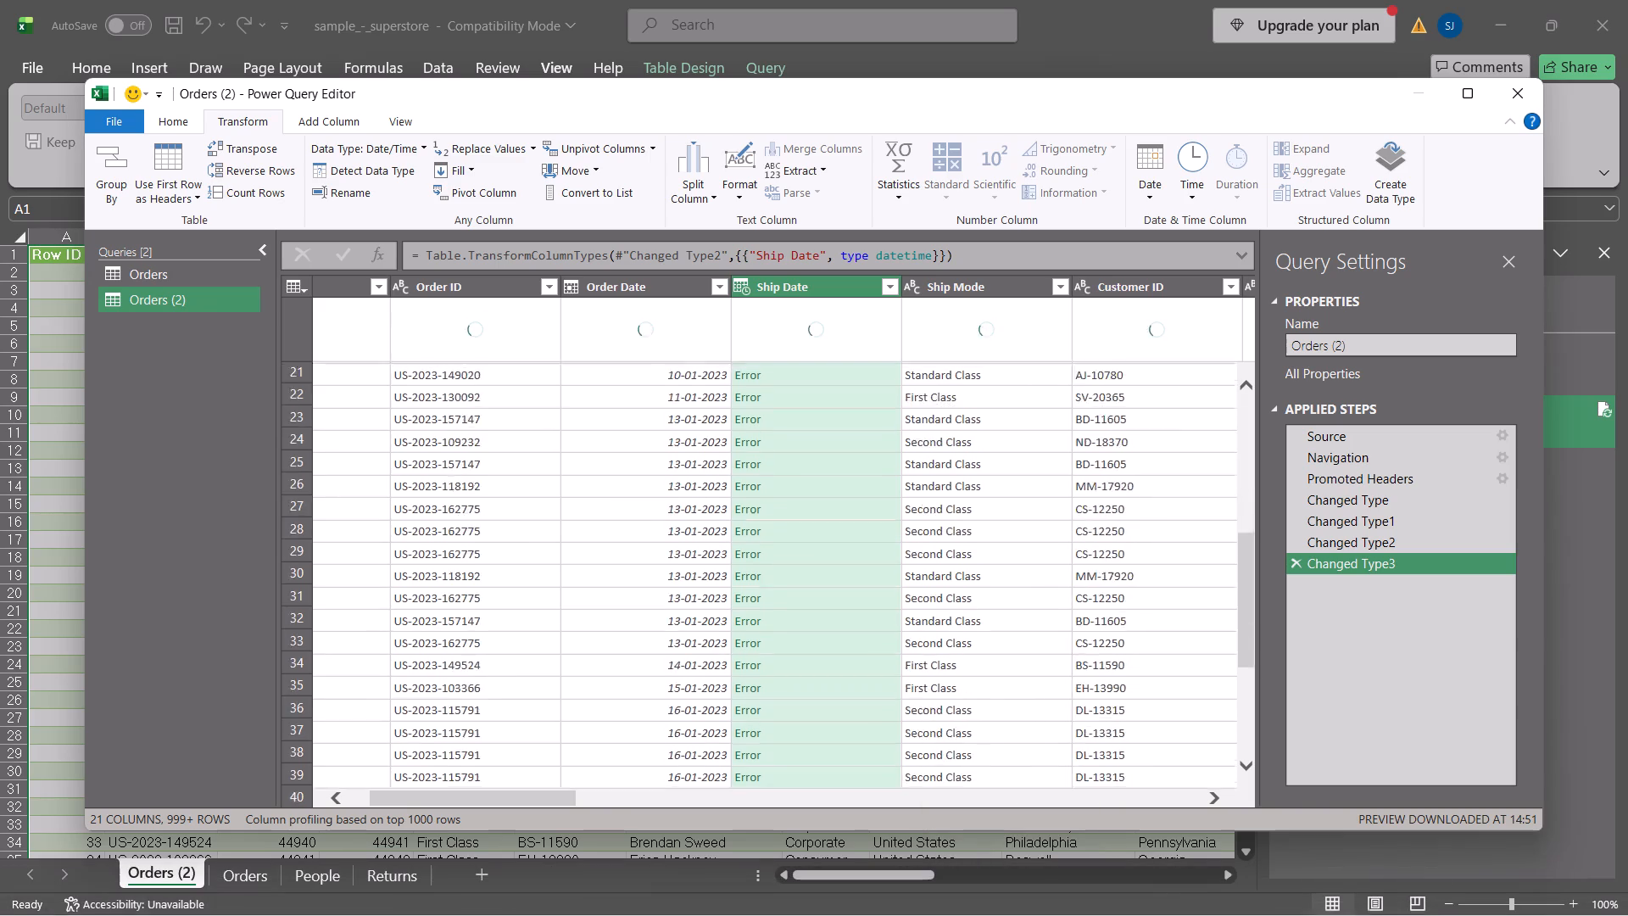
scroll(856, 570, "up", 15)
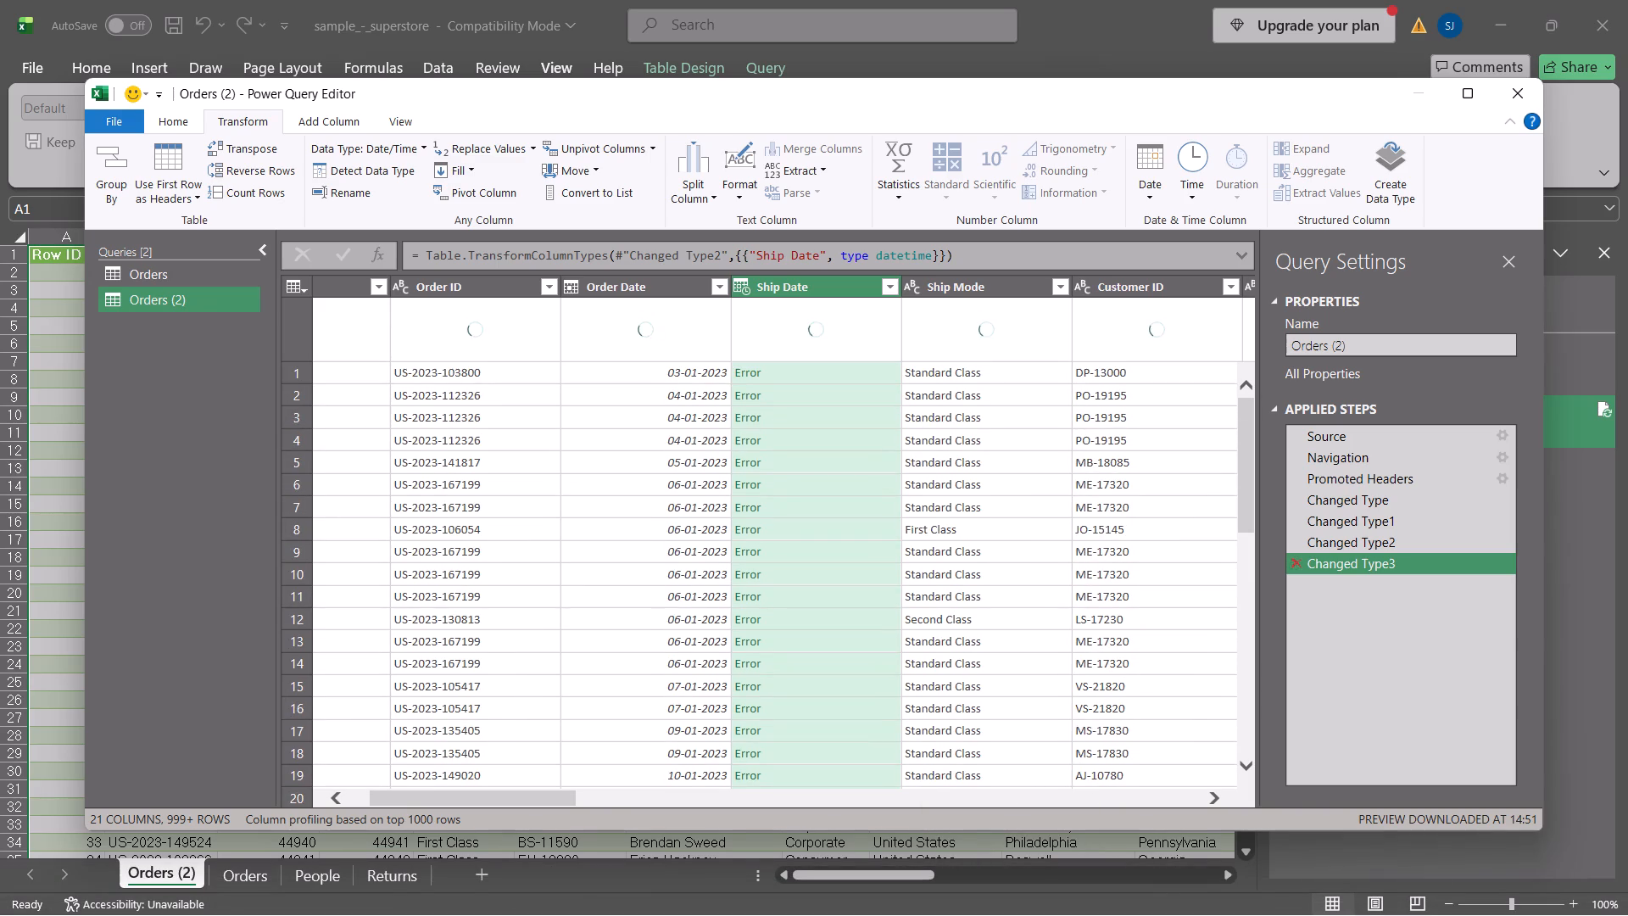
Review the Orders (2) preview at its applied steps from Source through Changed Type3.
left_click(1341, 432)
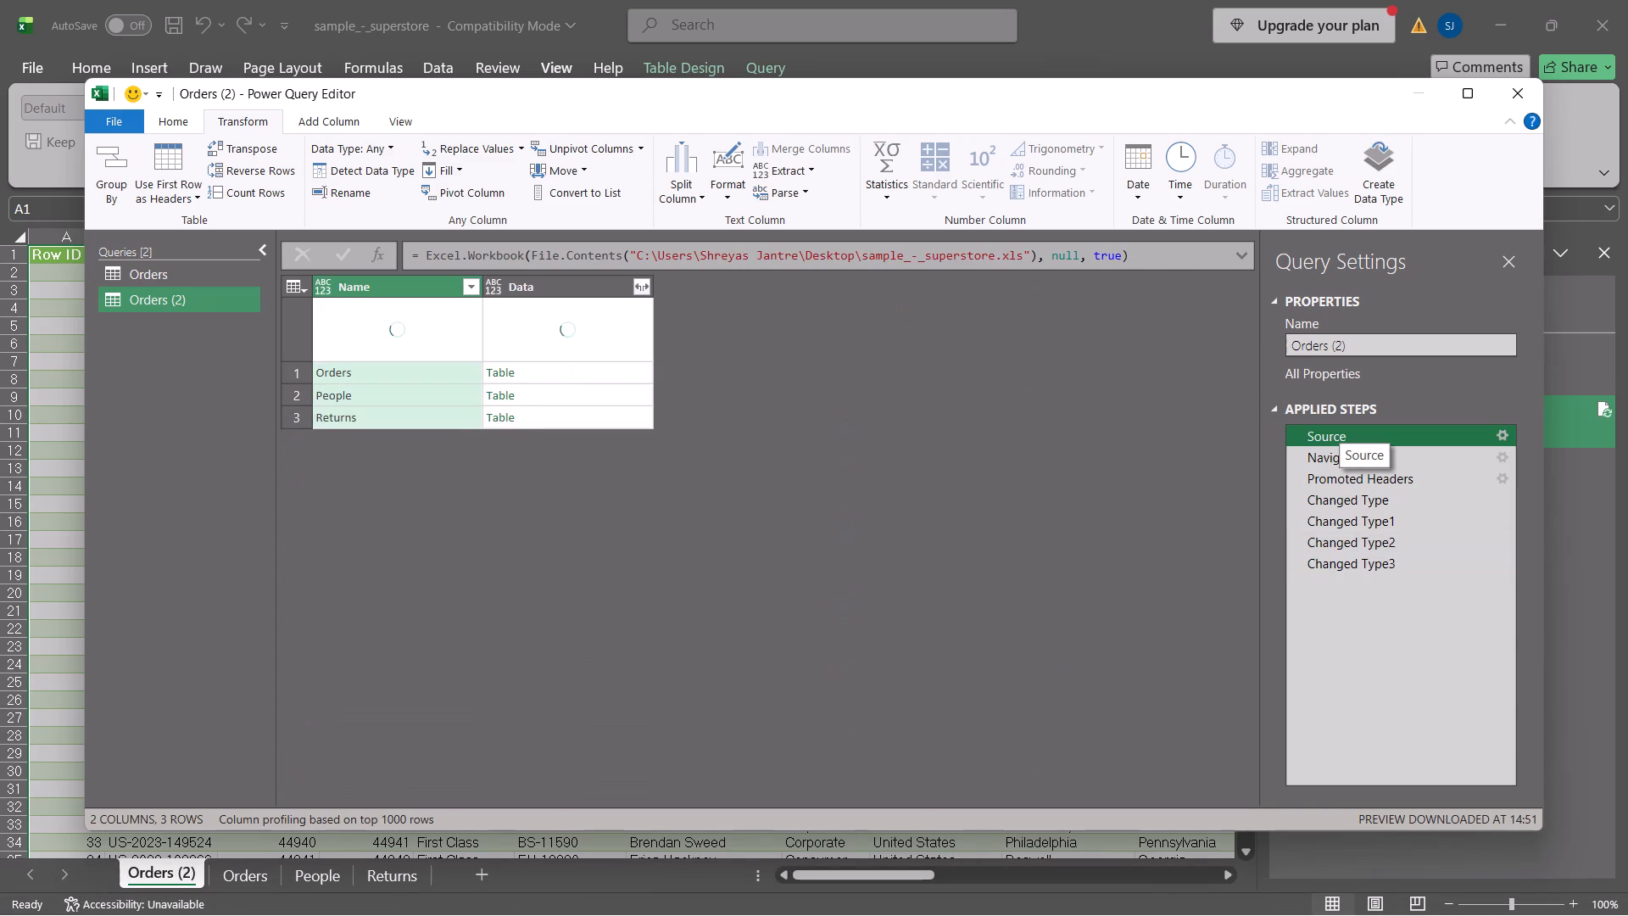
left_click(1342, 467)
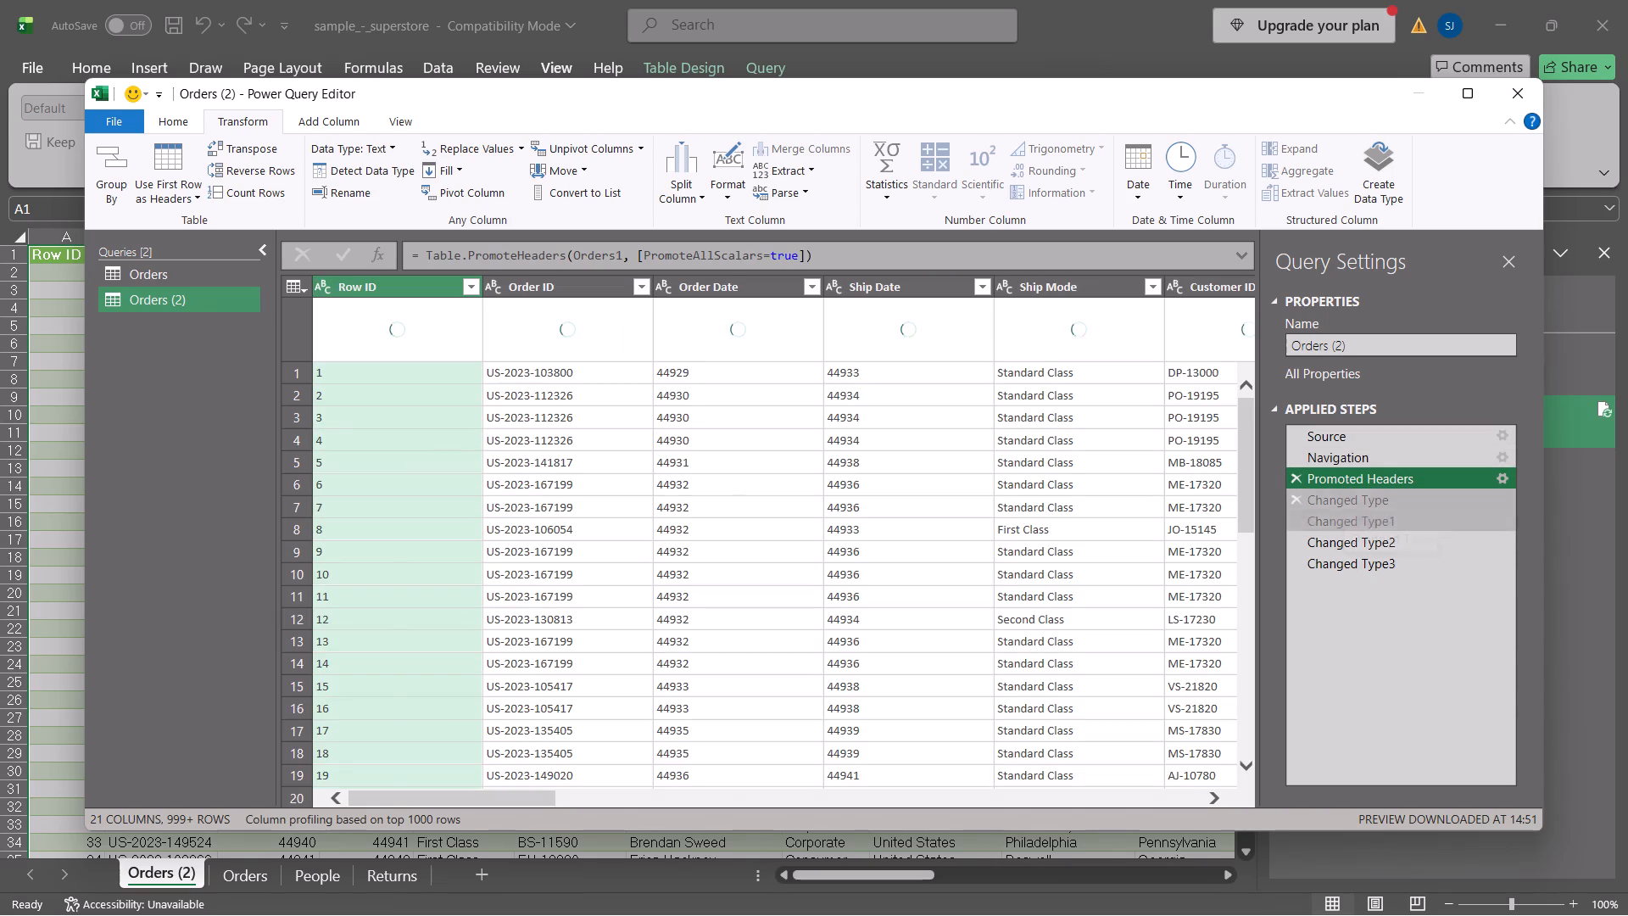
left_click(1343, 504)
left_click(1344, 518)
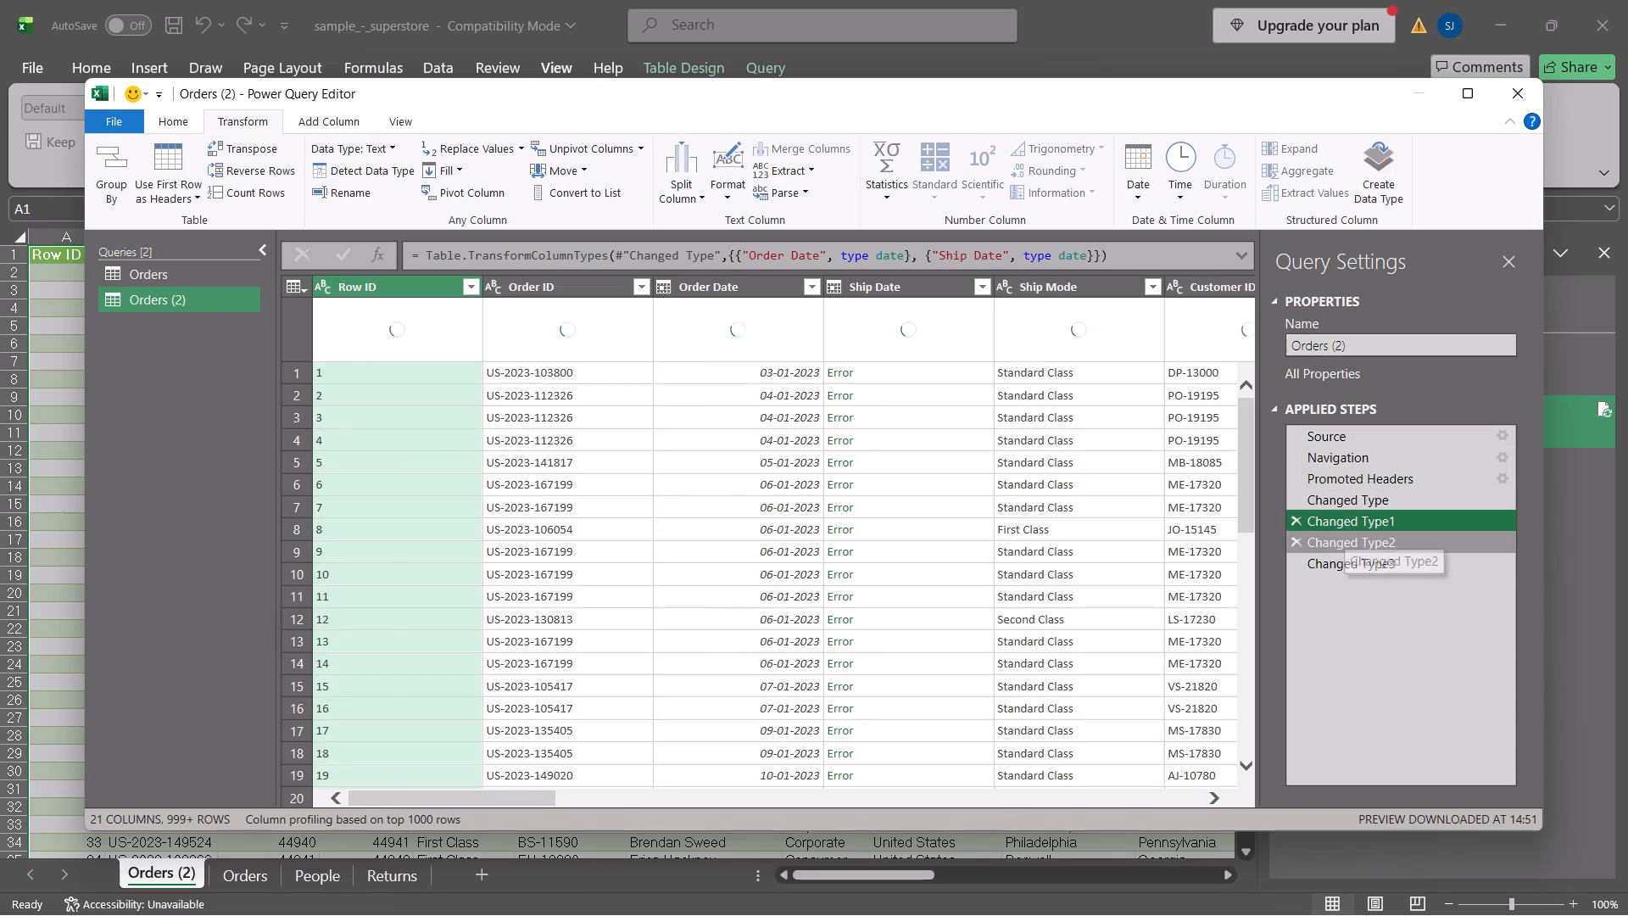
left_click(1344, 541)
left_click(1345, 556)
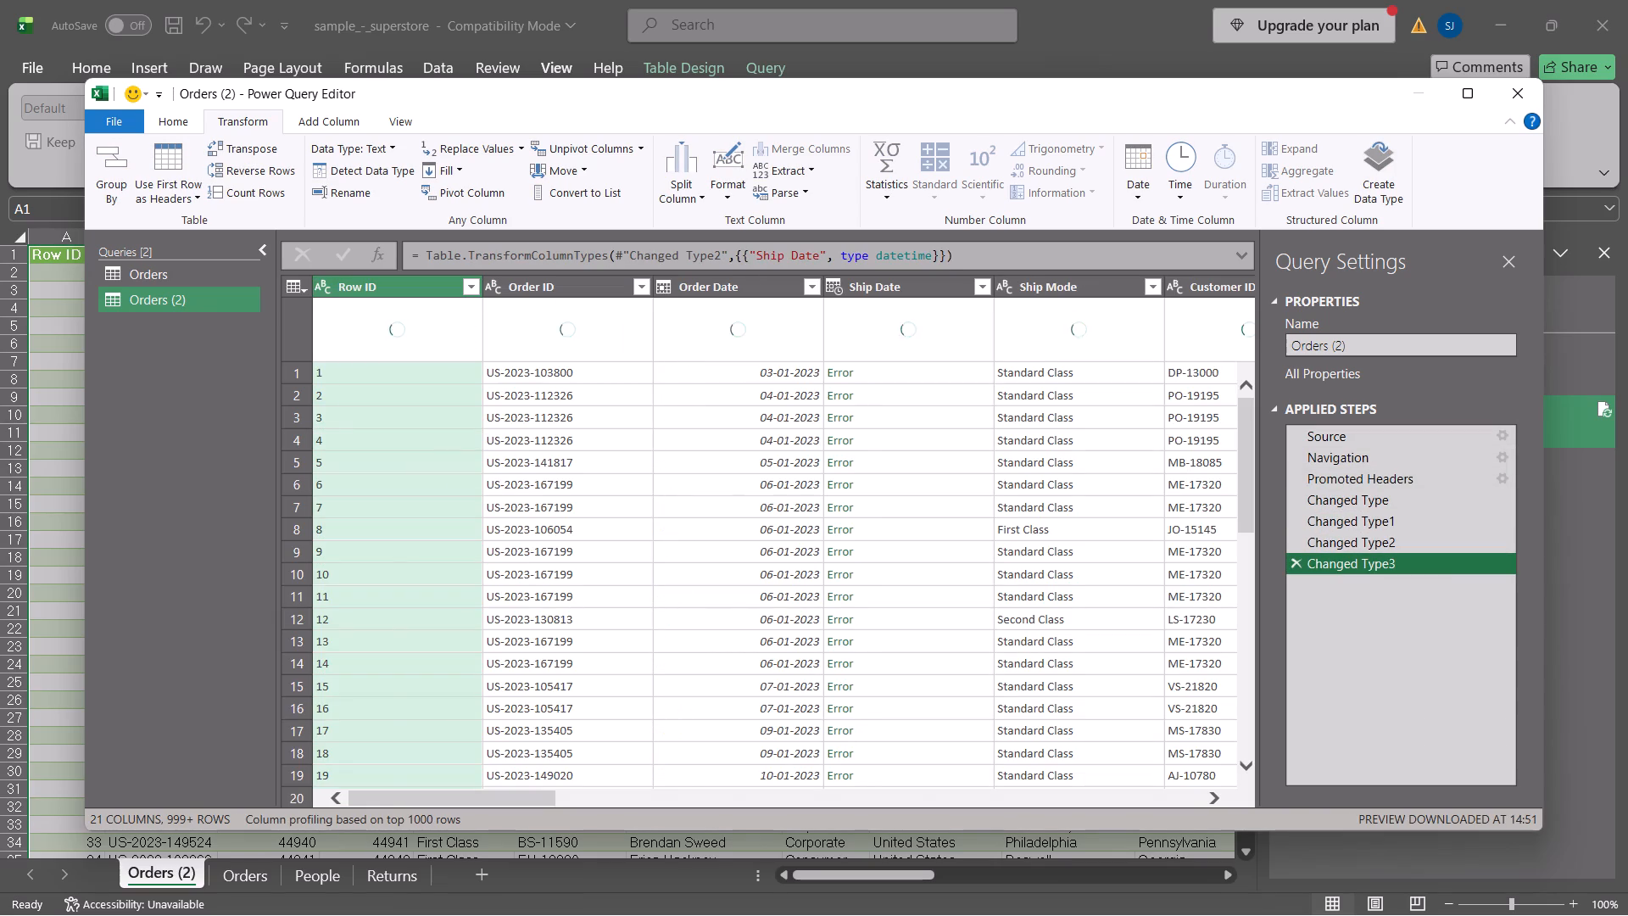
left_click(1360, 620)
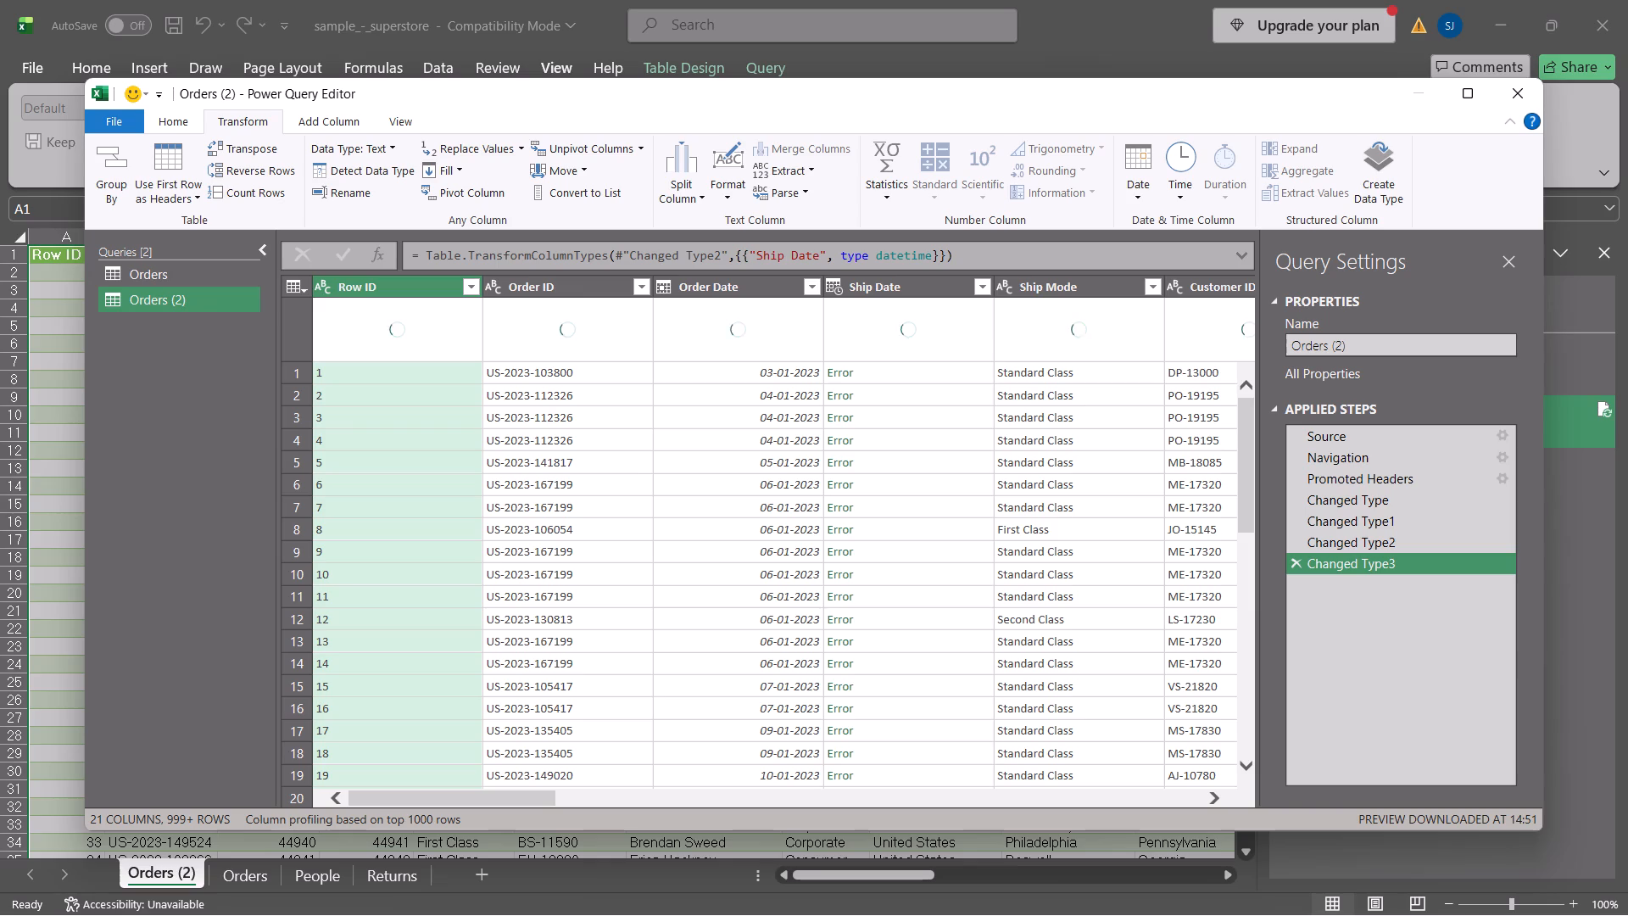
Inspect the Order Date and Ship Date columns and check the Ship Date filter options without applying a filter.
left_click(934, 431)
left_click(775, 389)
left_click(717, 283)
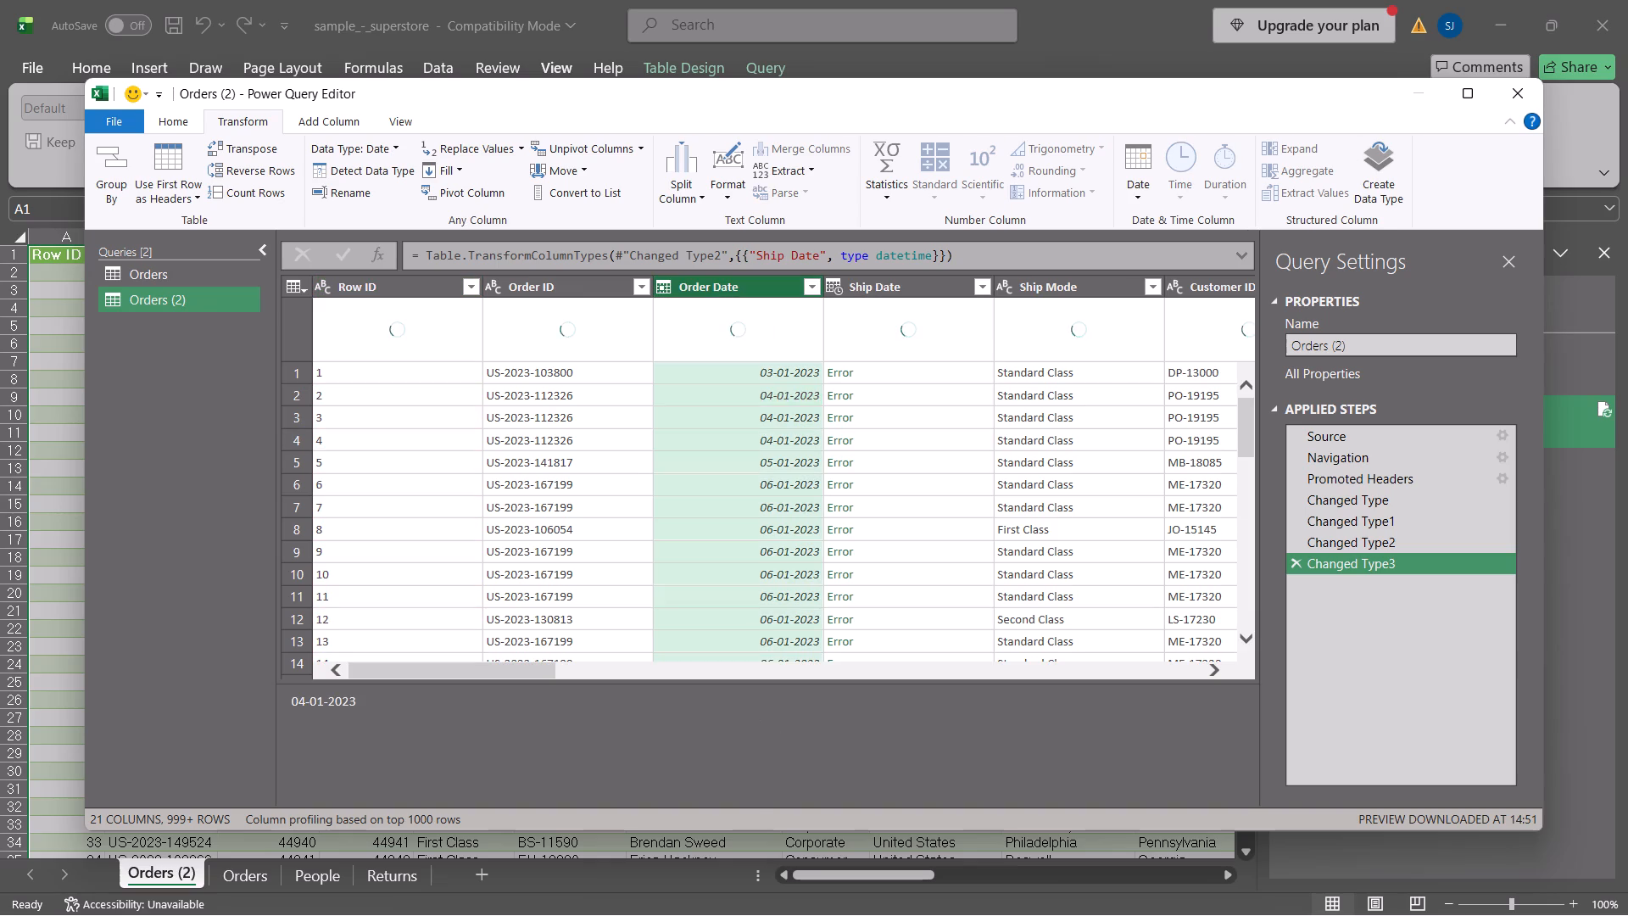
left_click(906, 293)
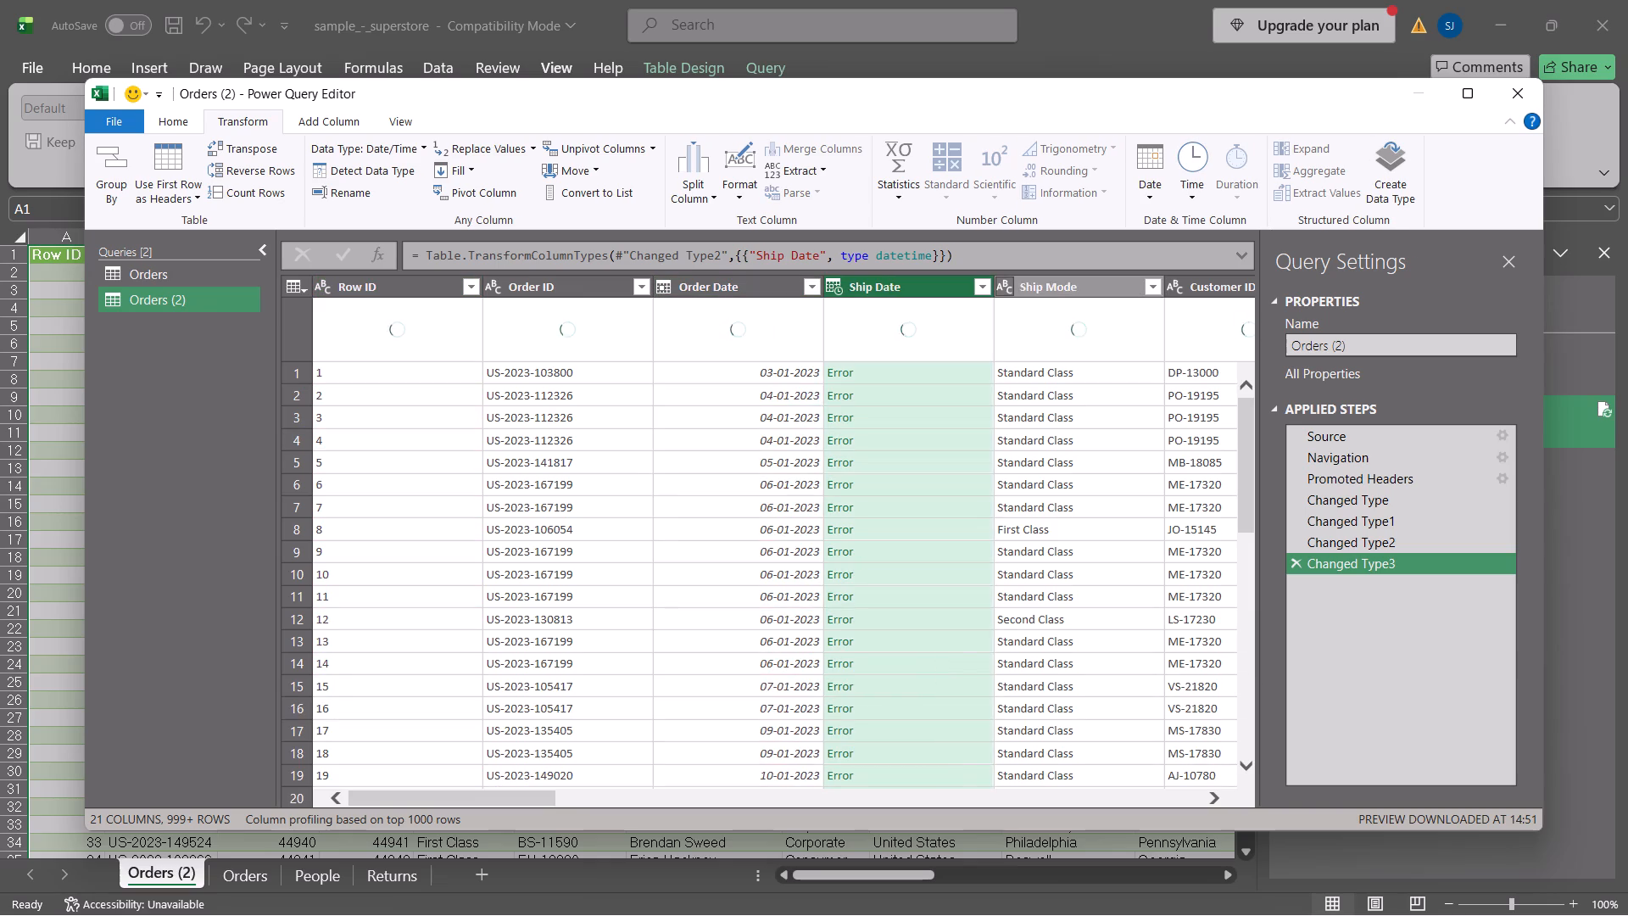
left_click(985, 288)
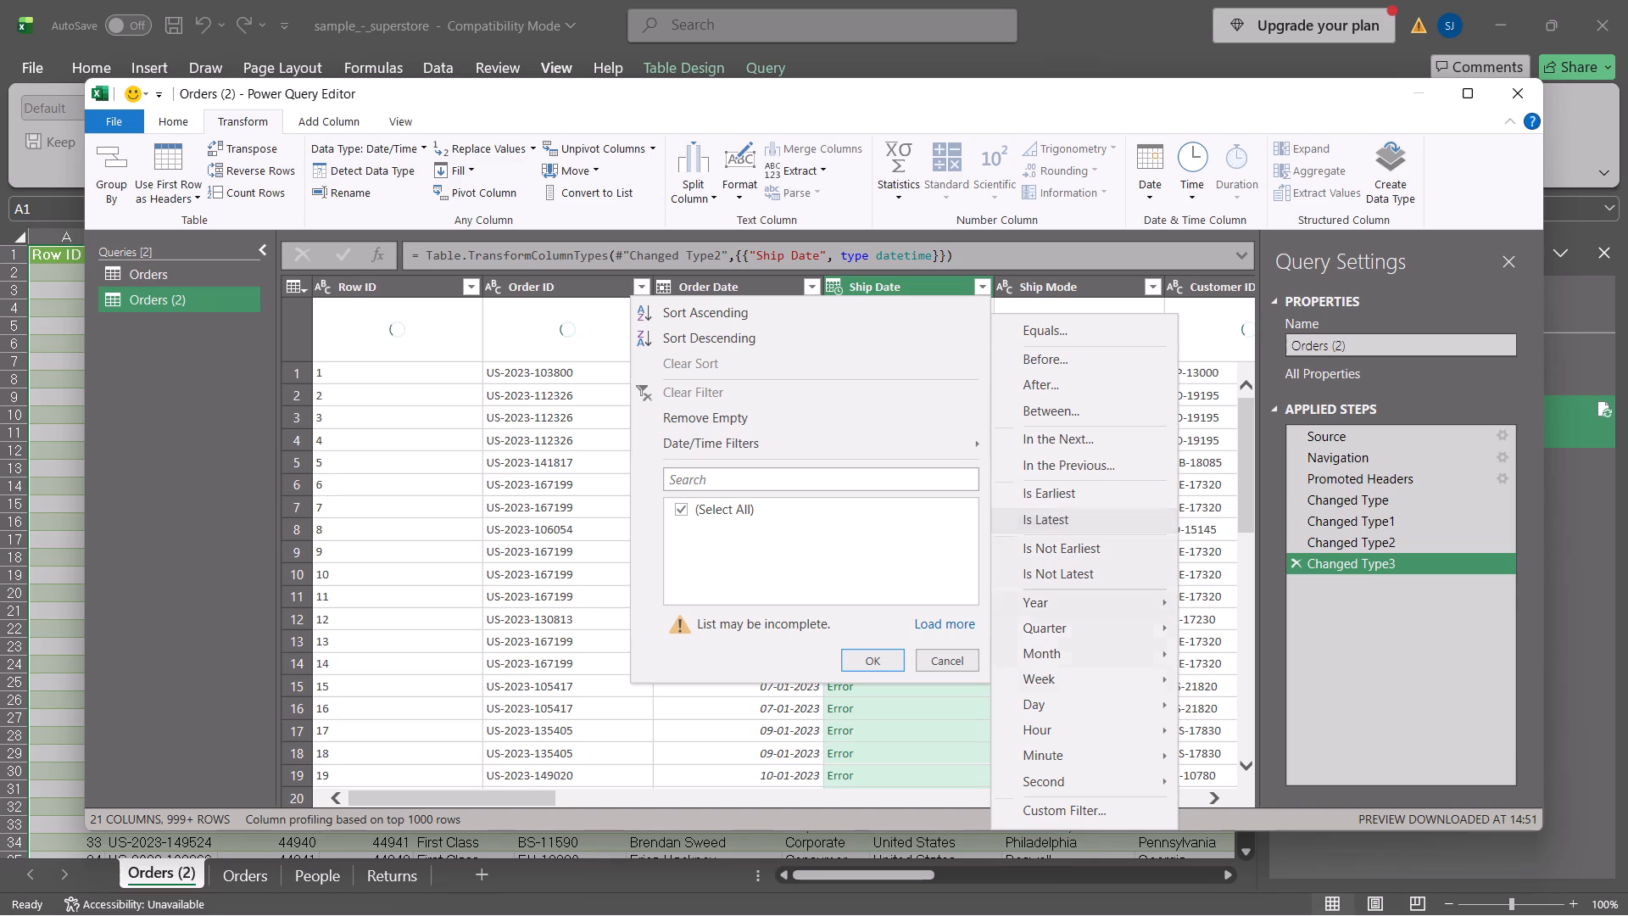
scroll(1078, 667, "down", 5)
scroll(1078, 667, "up", 4)
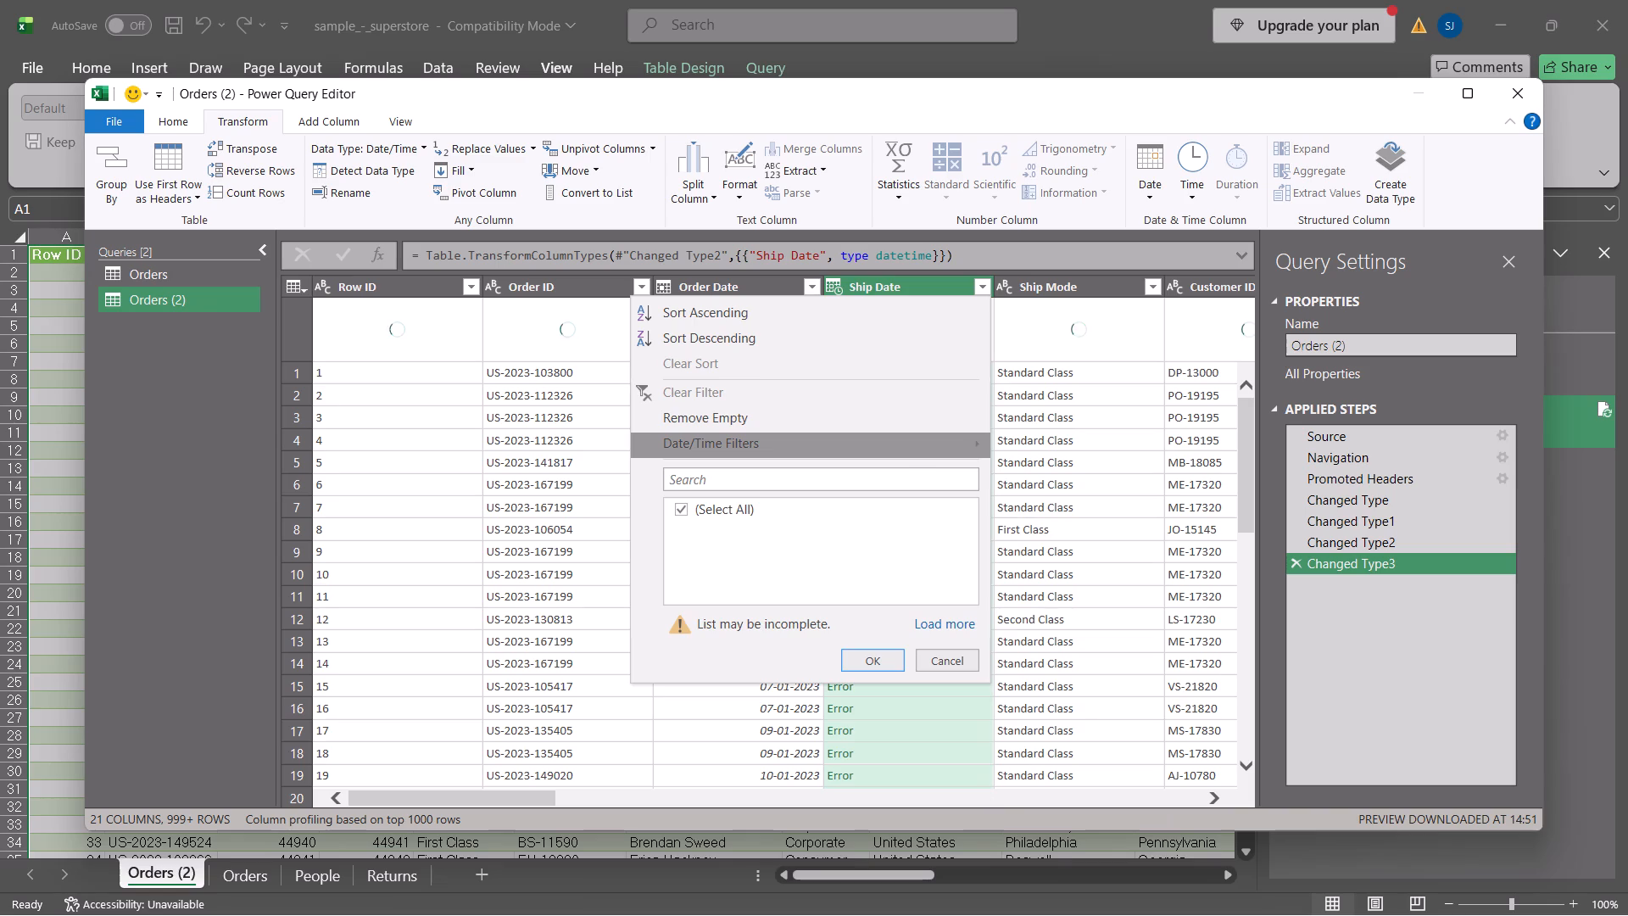
left_click(1435, 661)
scroll(860, 555, "up", 5)
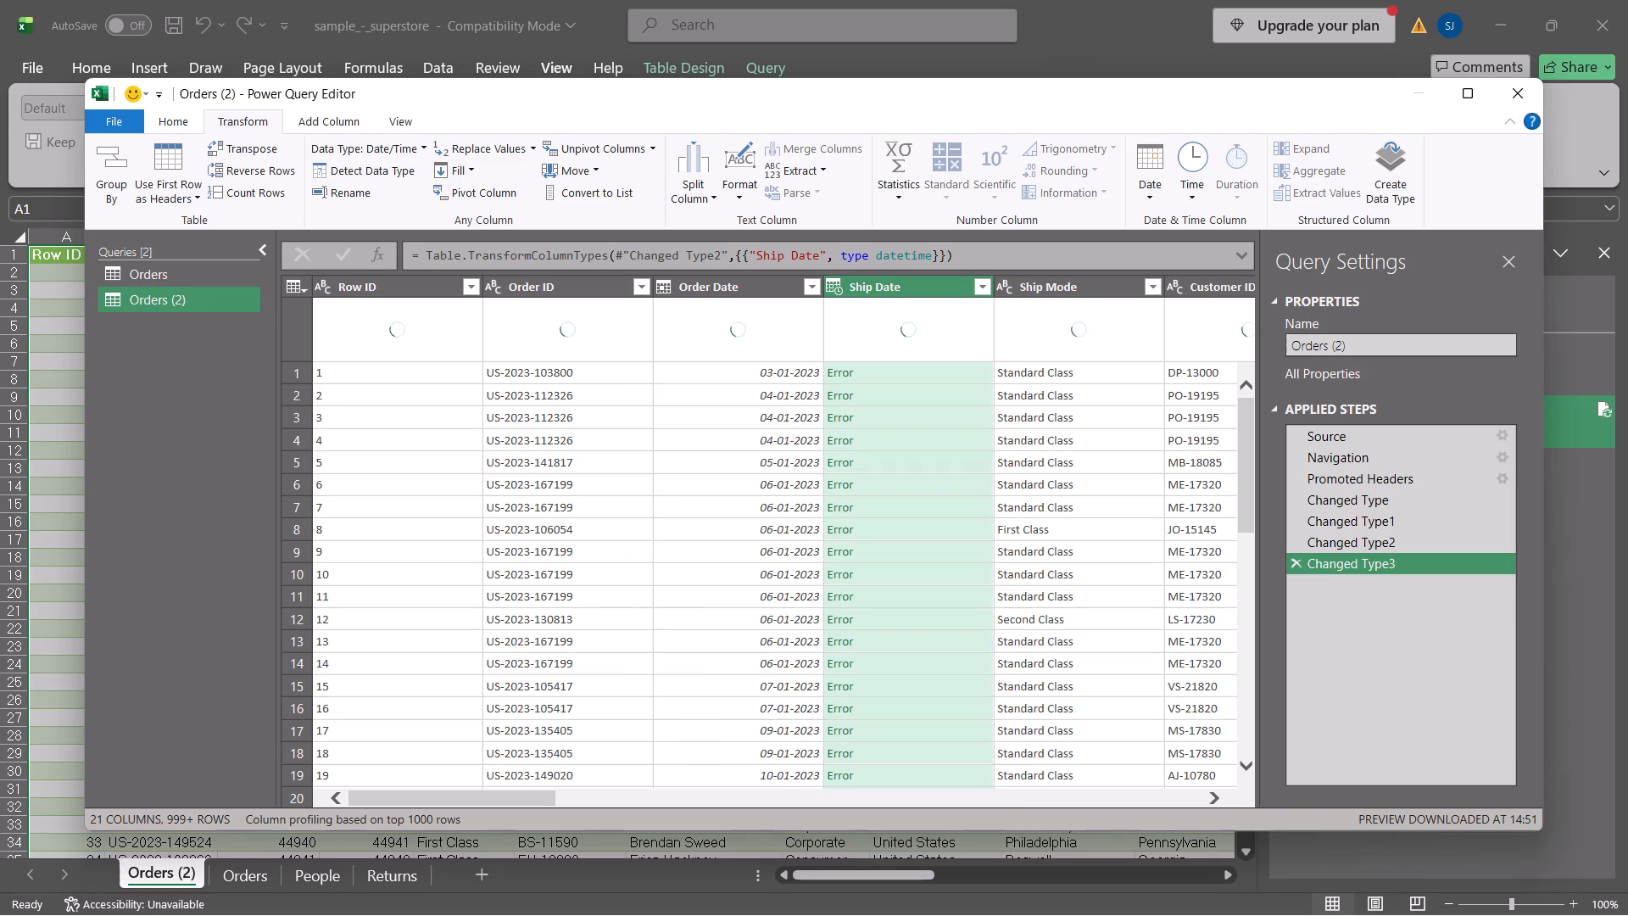
key("shift+super+s")
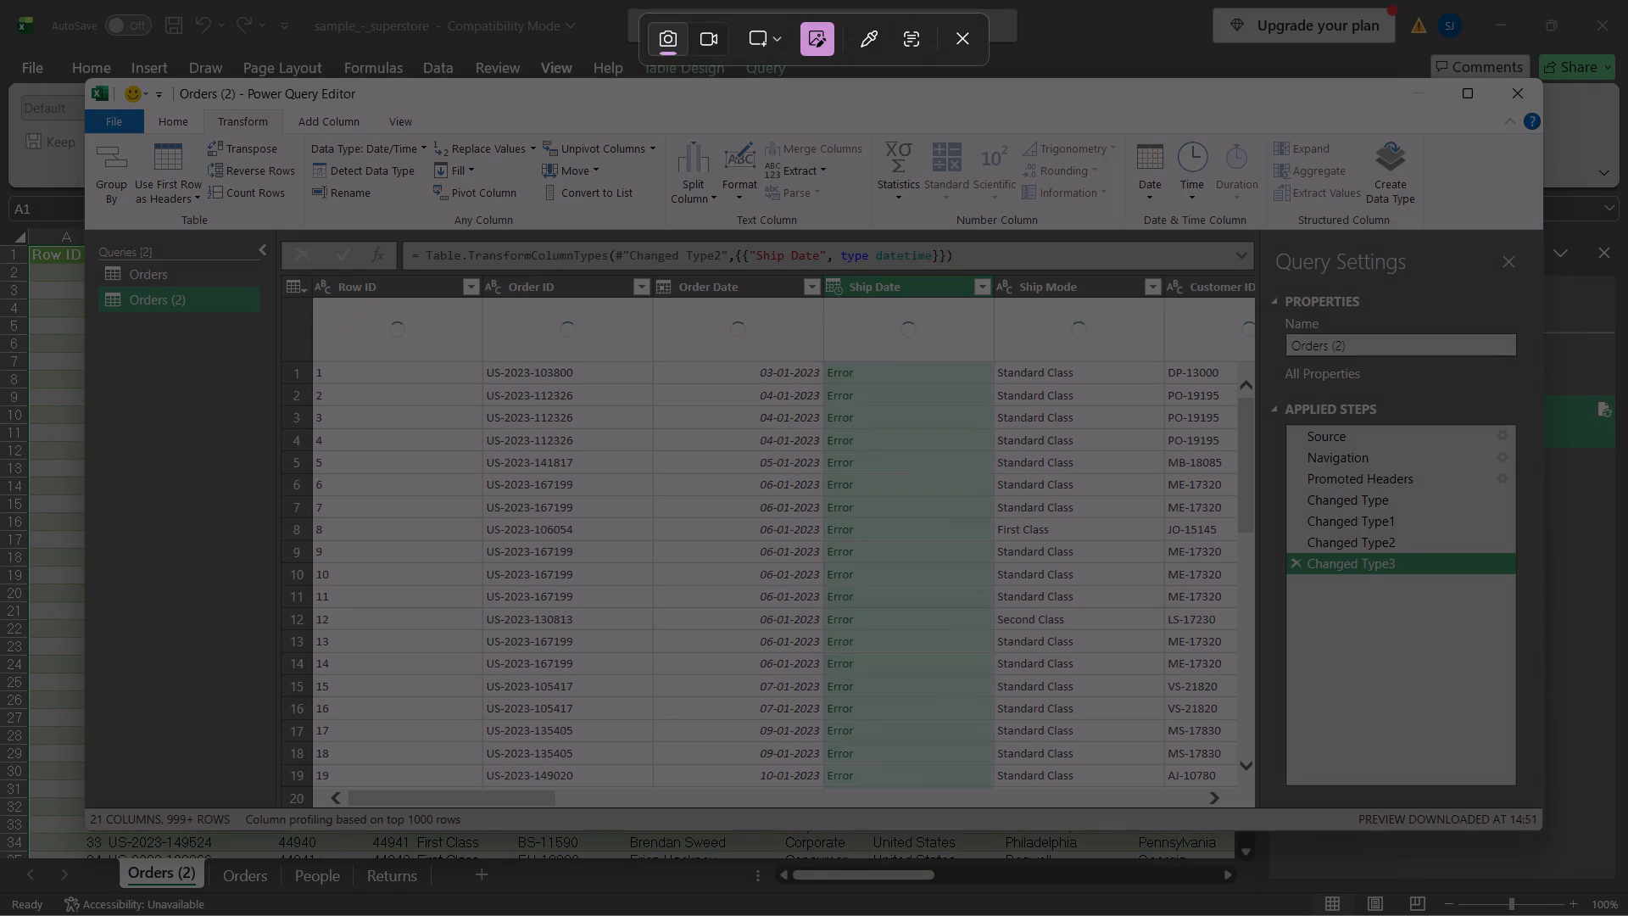
left_click_drag(263, 231, 1356, 807)
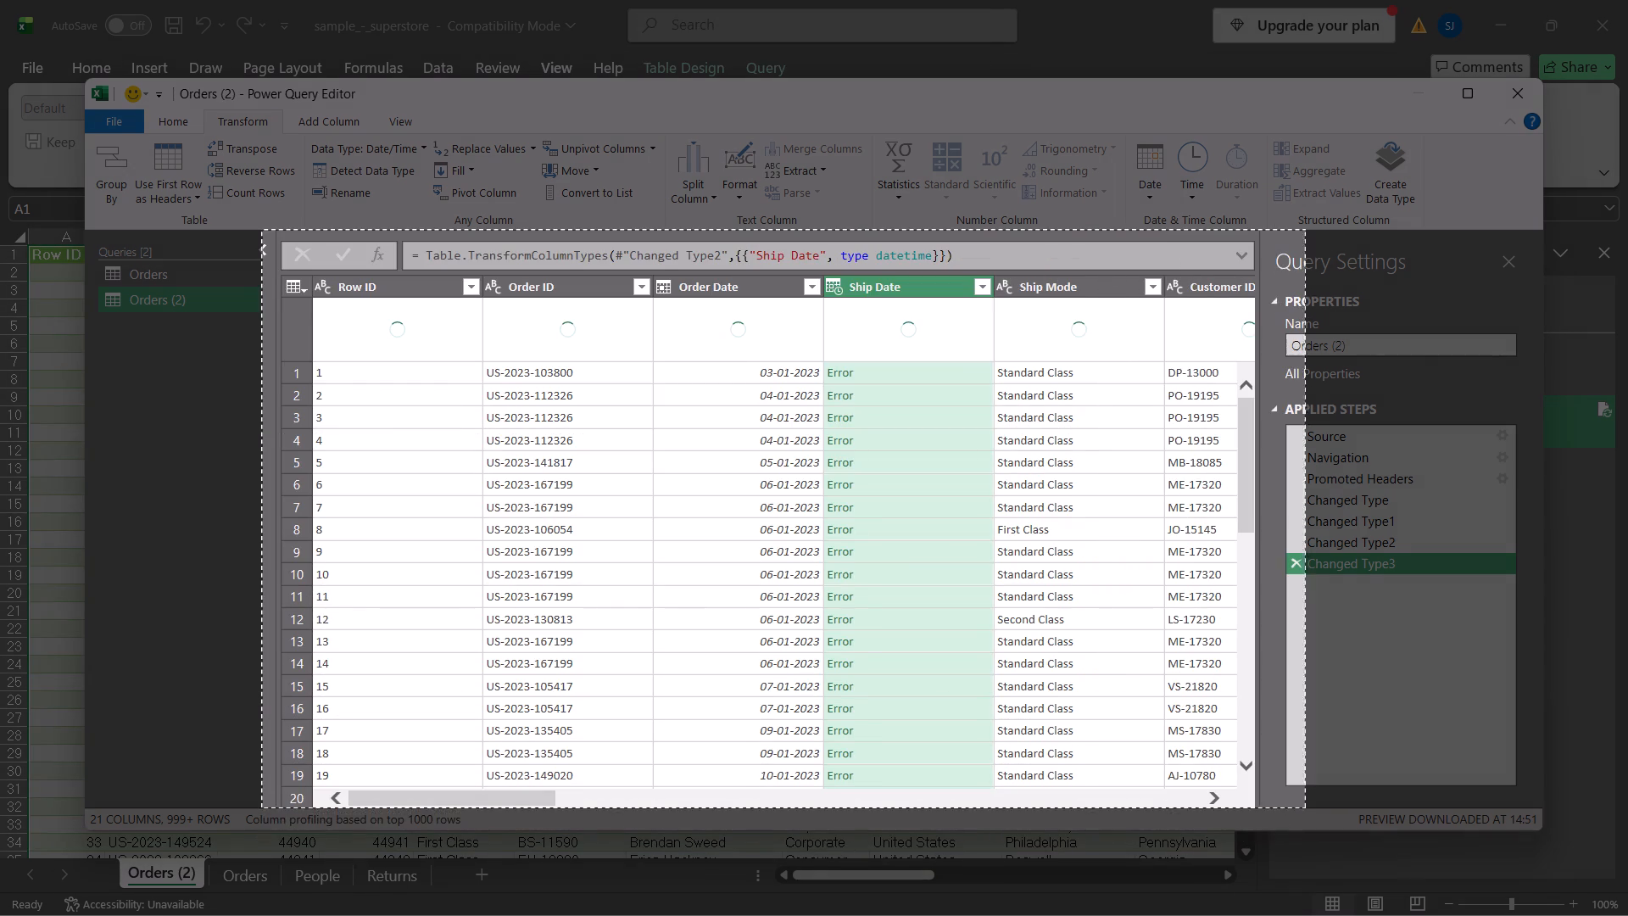
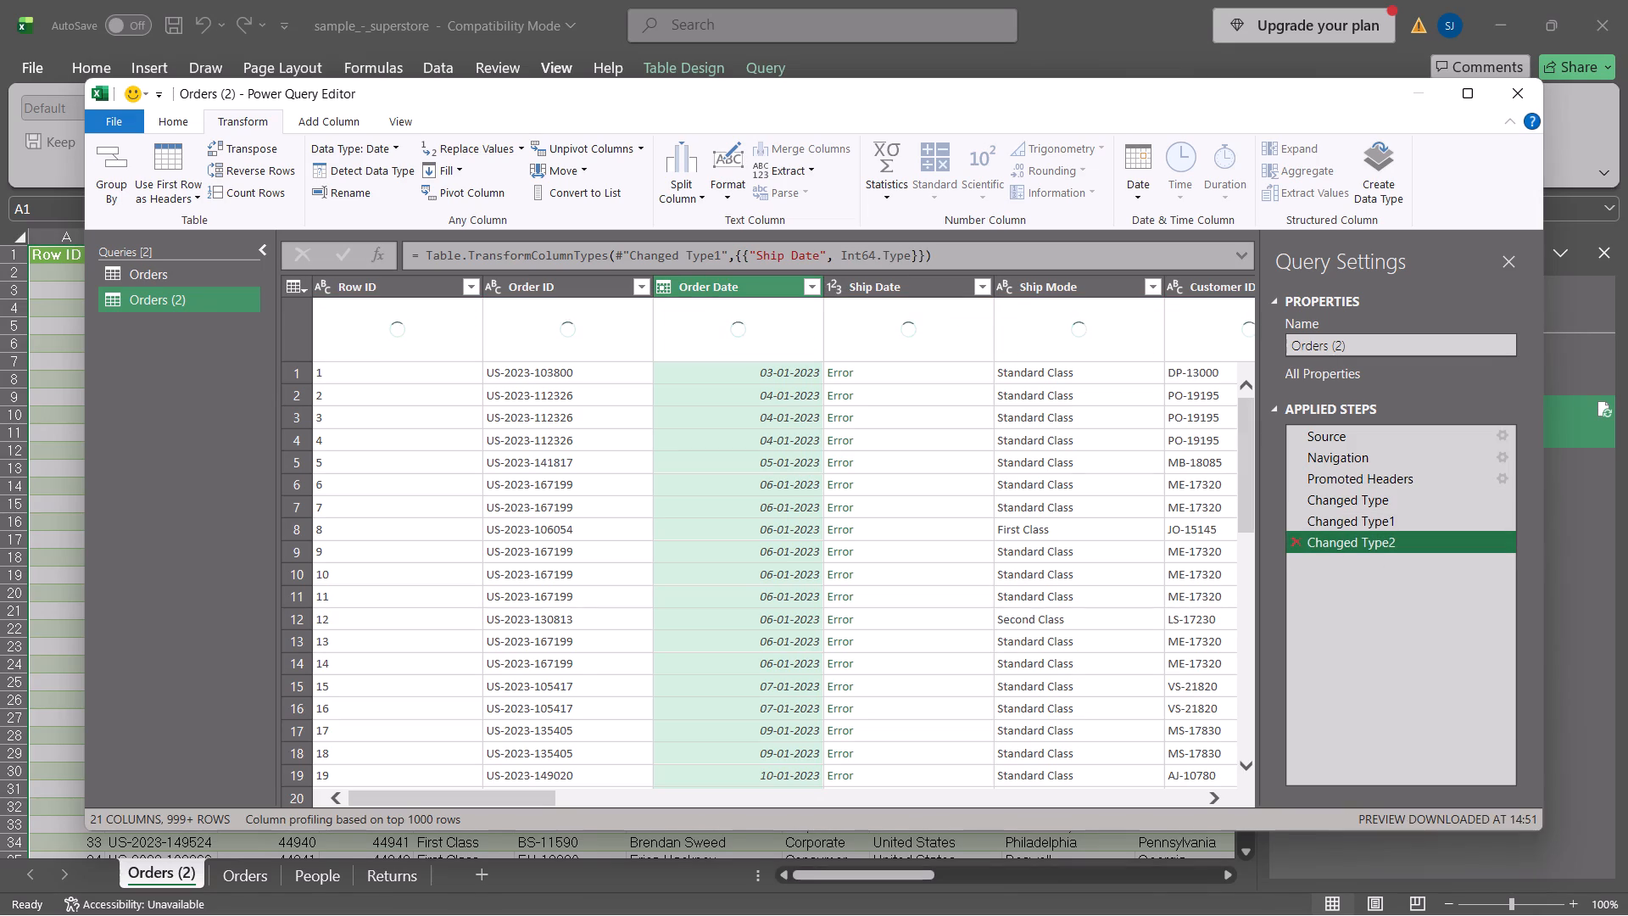
left_click(1299, 545)
Change the Ship Date column's data type to Whole Number, adding the conversion as a new step.
left_click(889, 290)
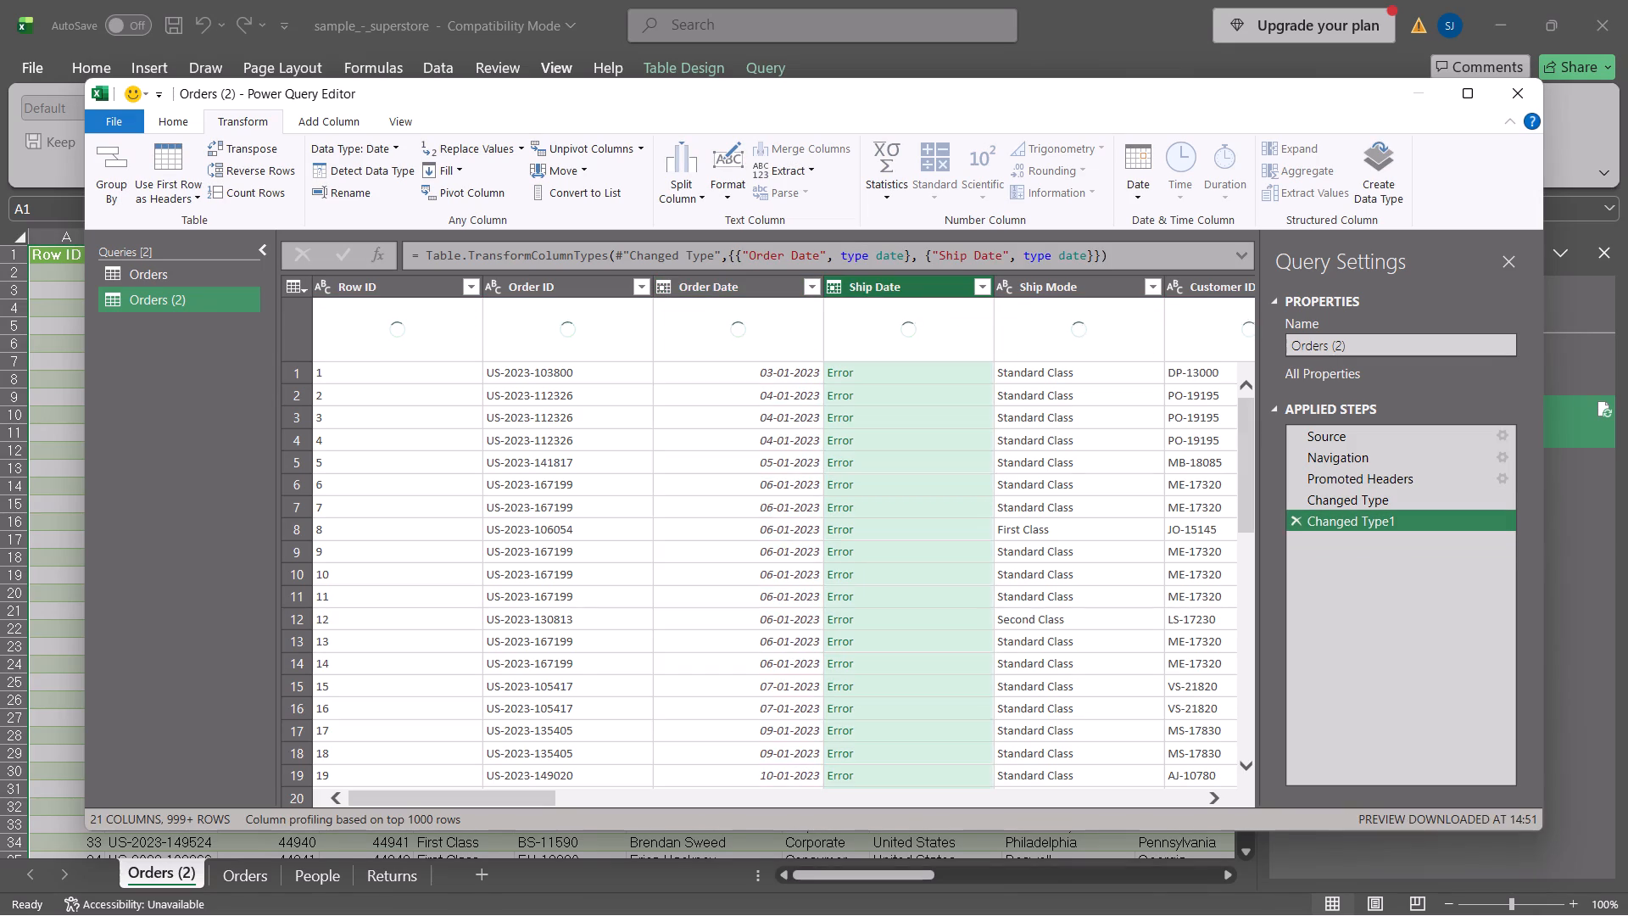
left_click(834, 288)
left_click(867, 349)
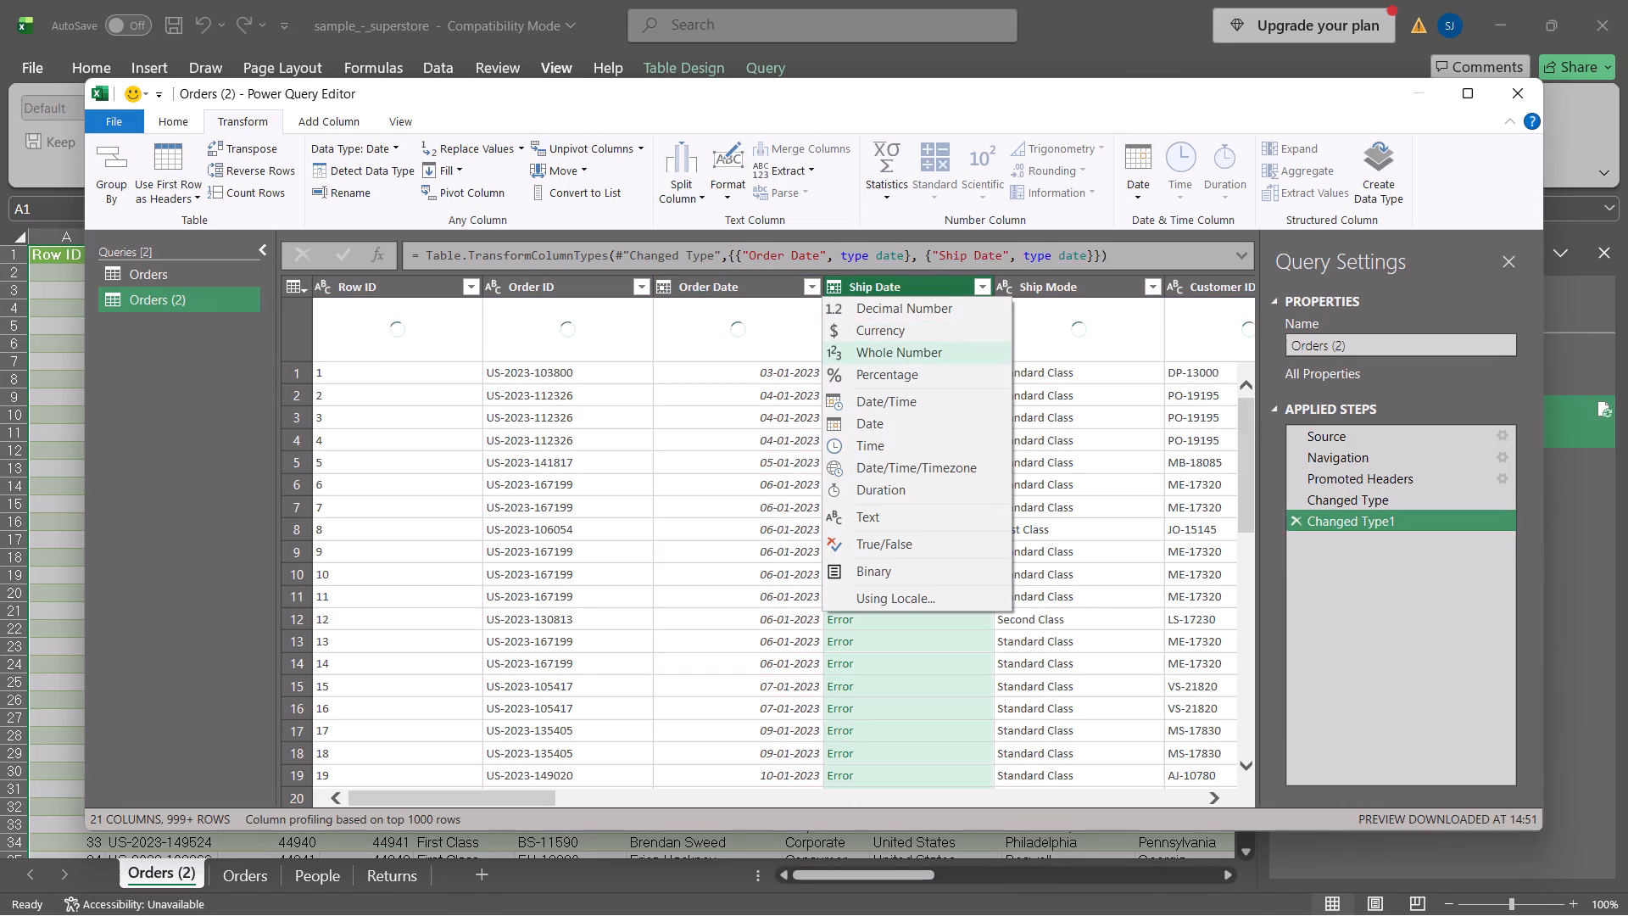
left_click(912, 513)
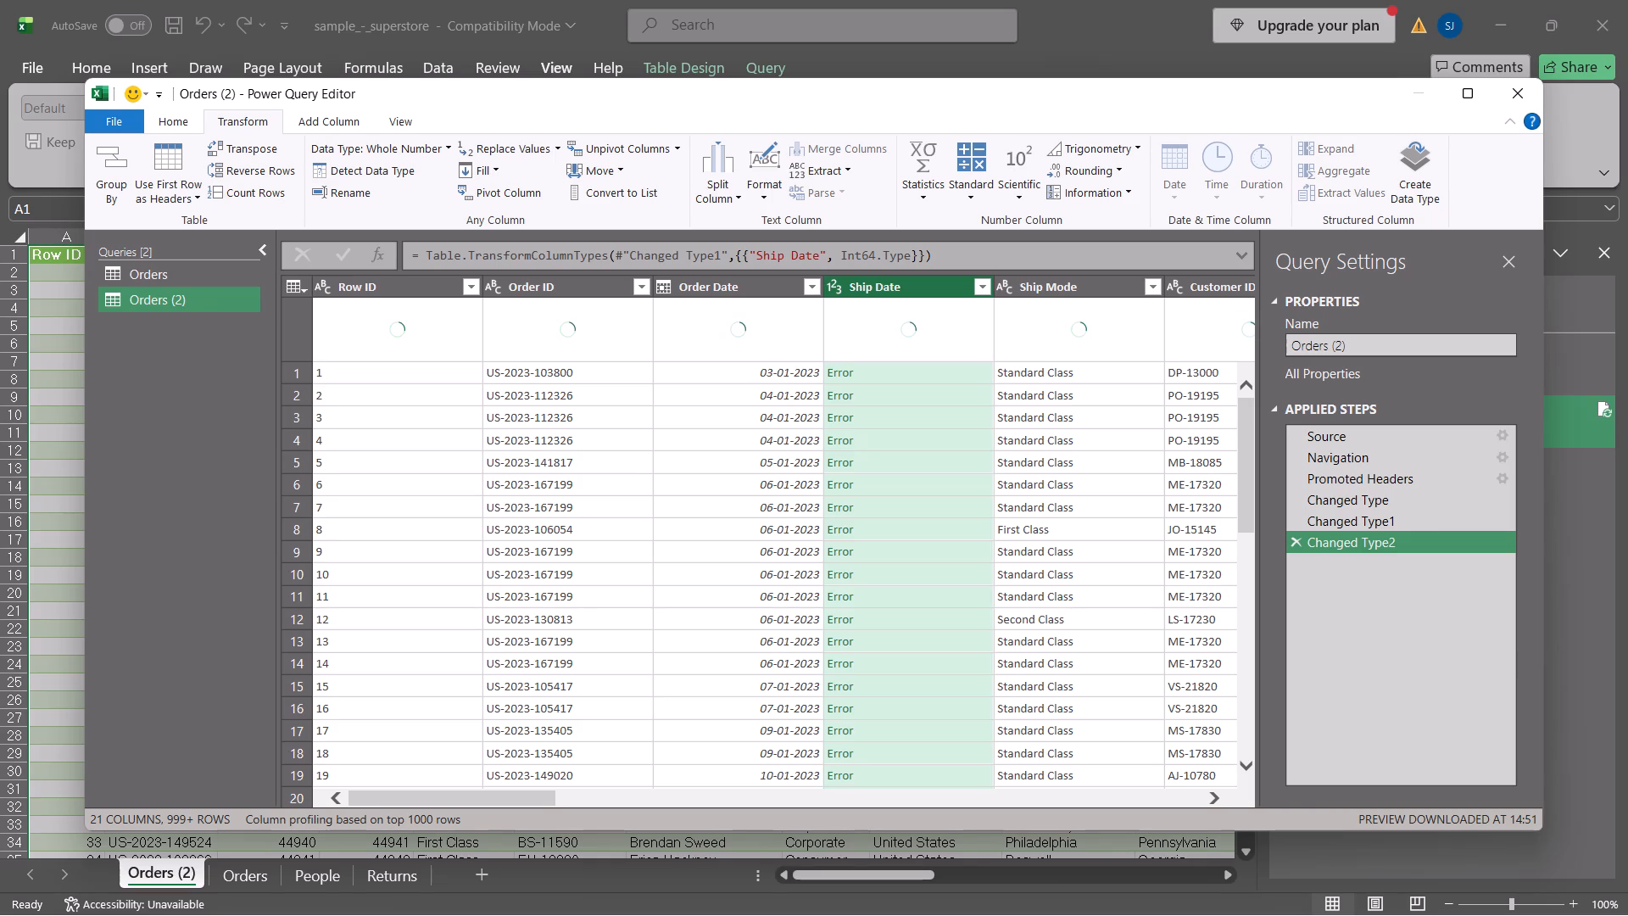
Change the Ship Date column's data type to Date/Time, adding the conversion as a separate new step.
left_click(830, 288)
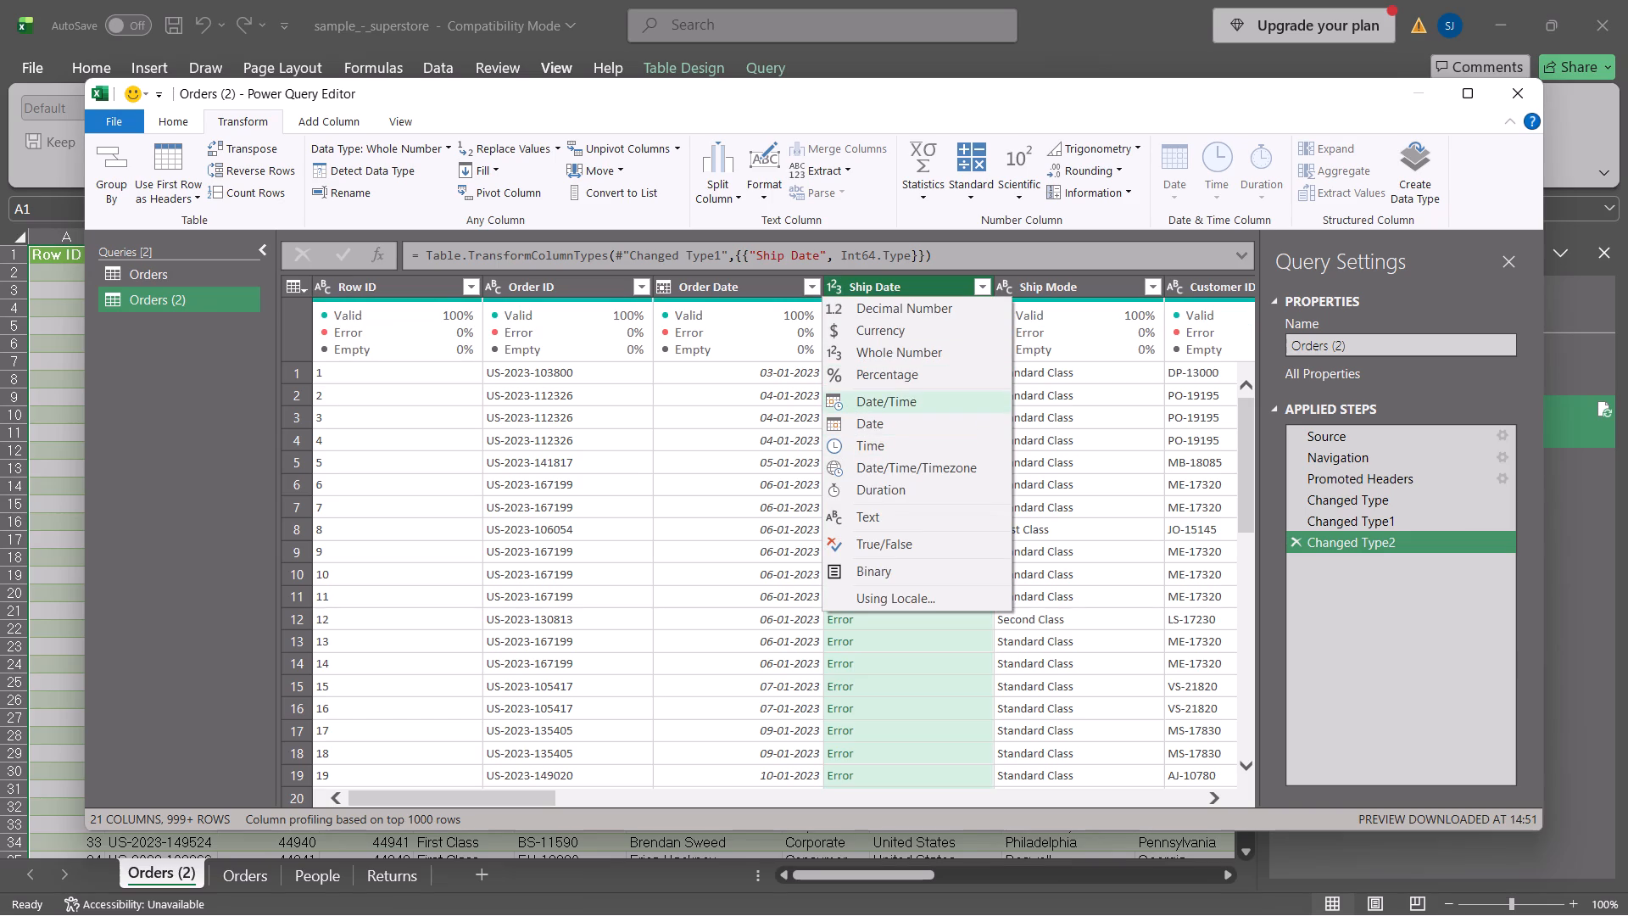
left_click(888, 405)
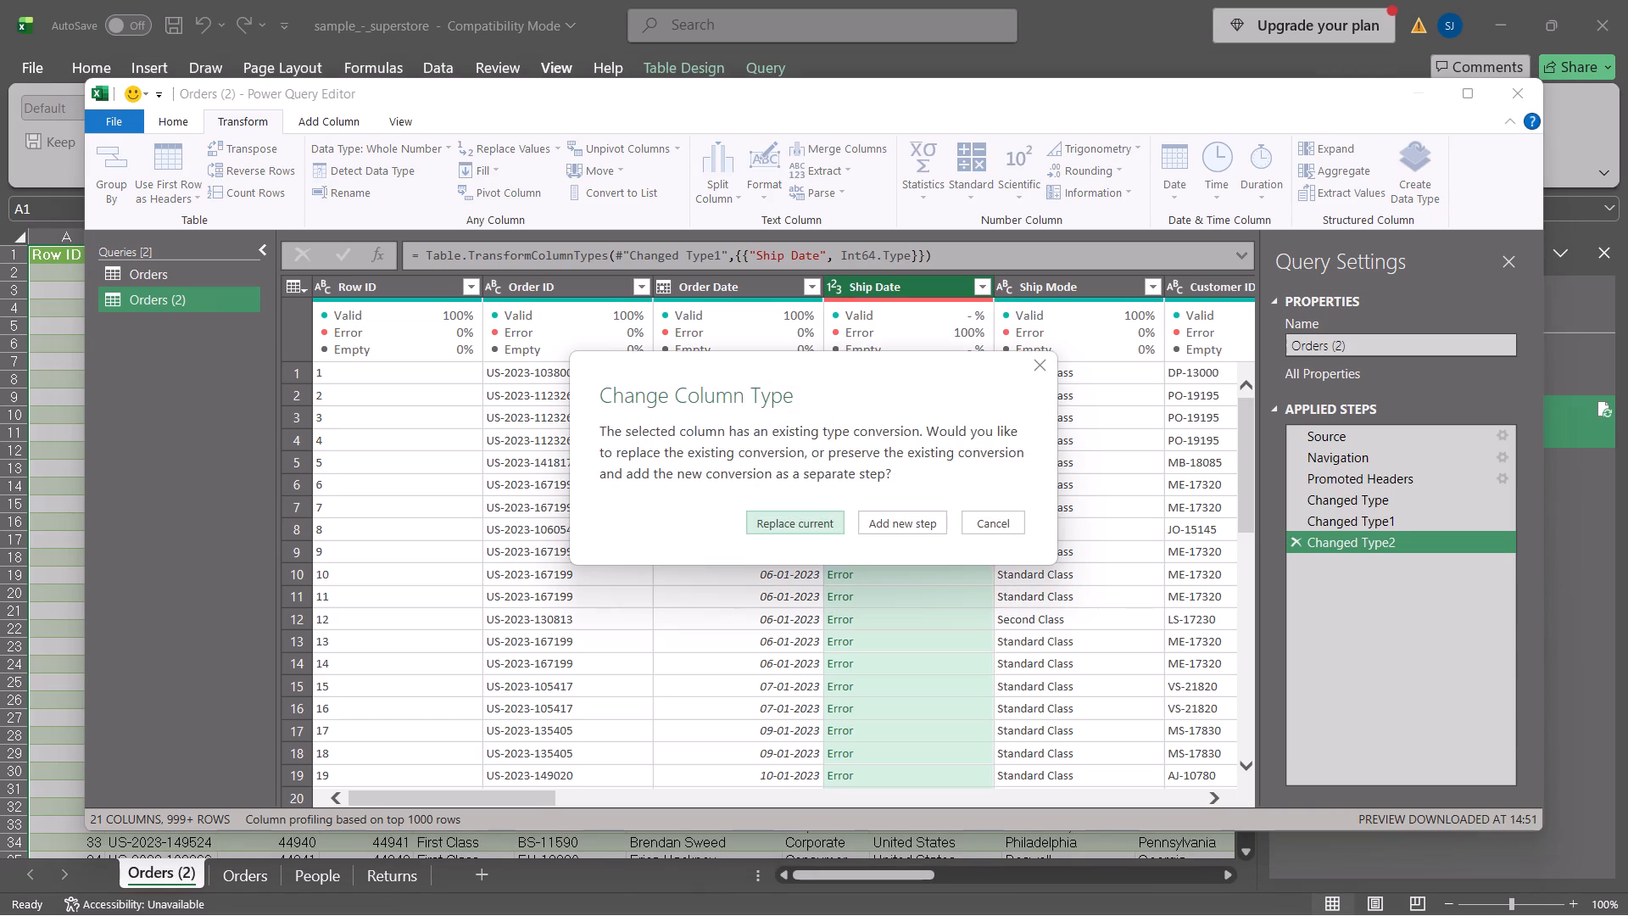
left_click(915, 520)
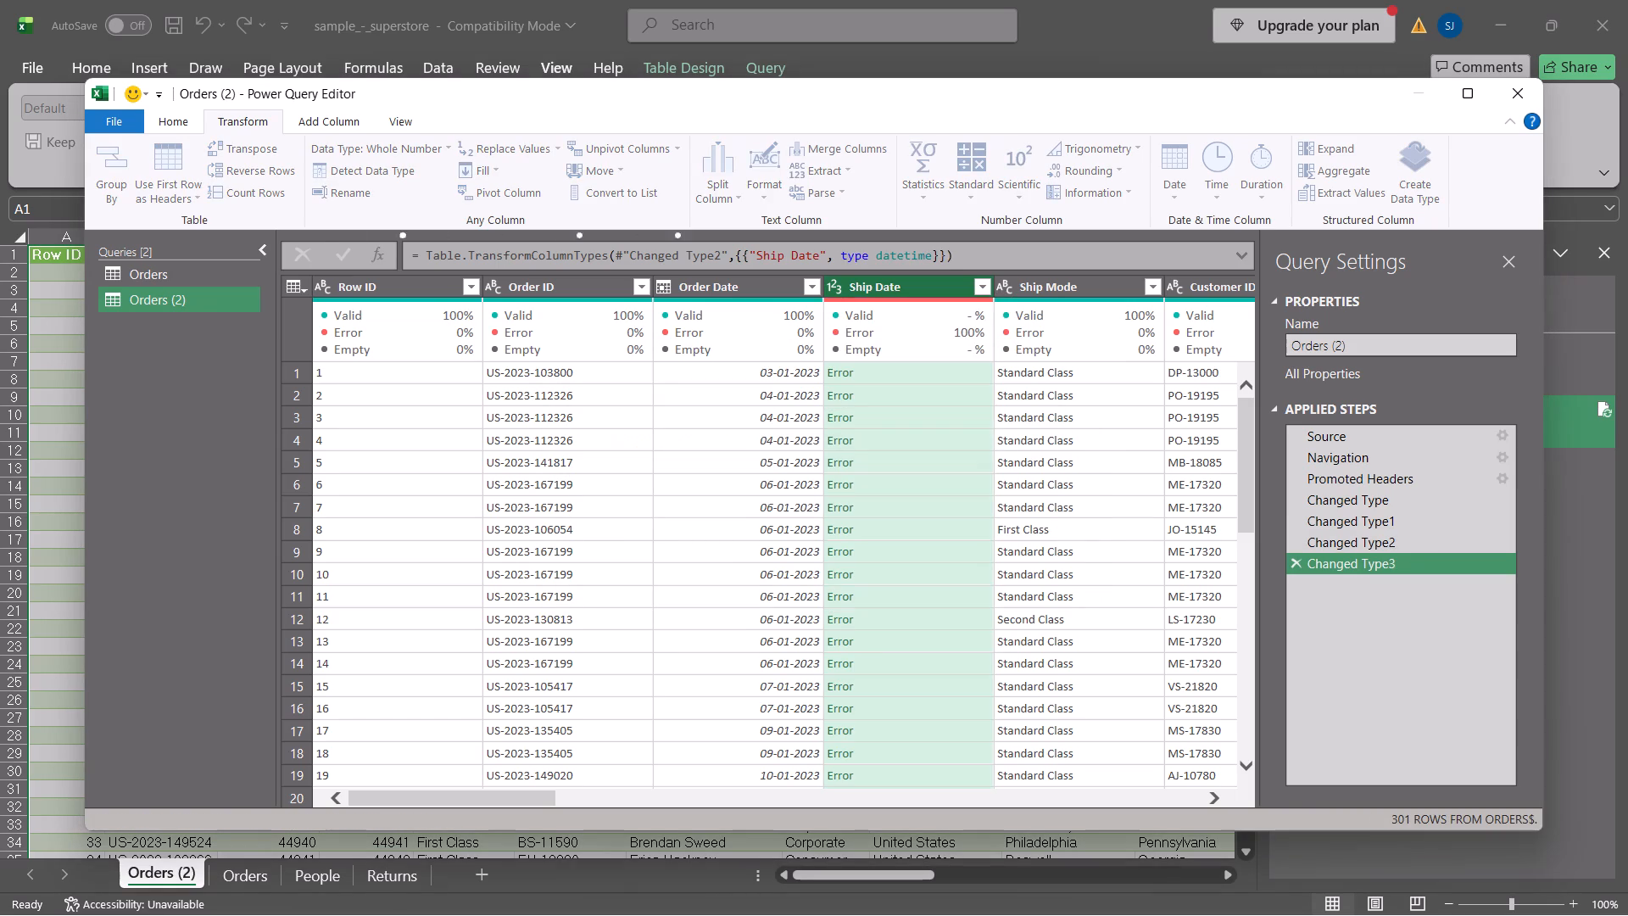
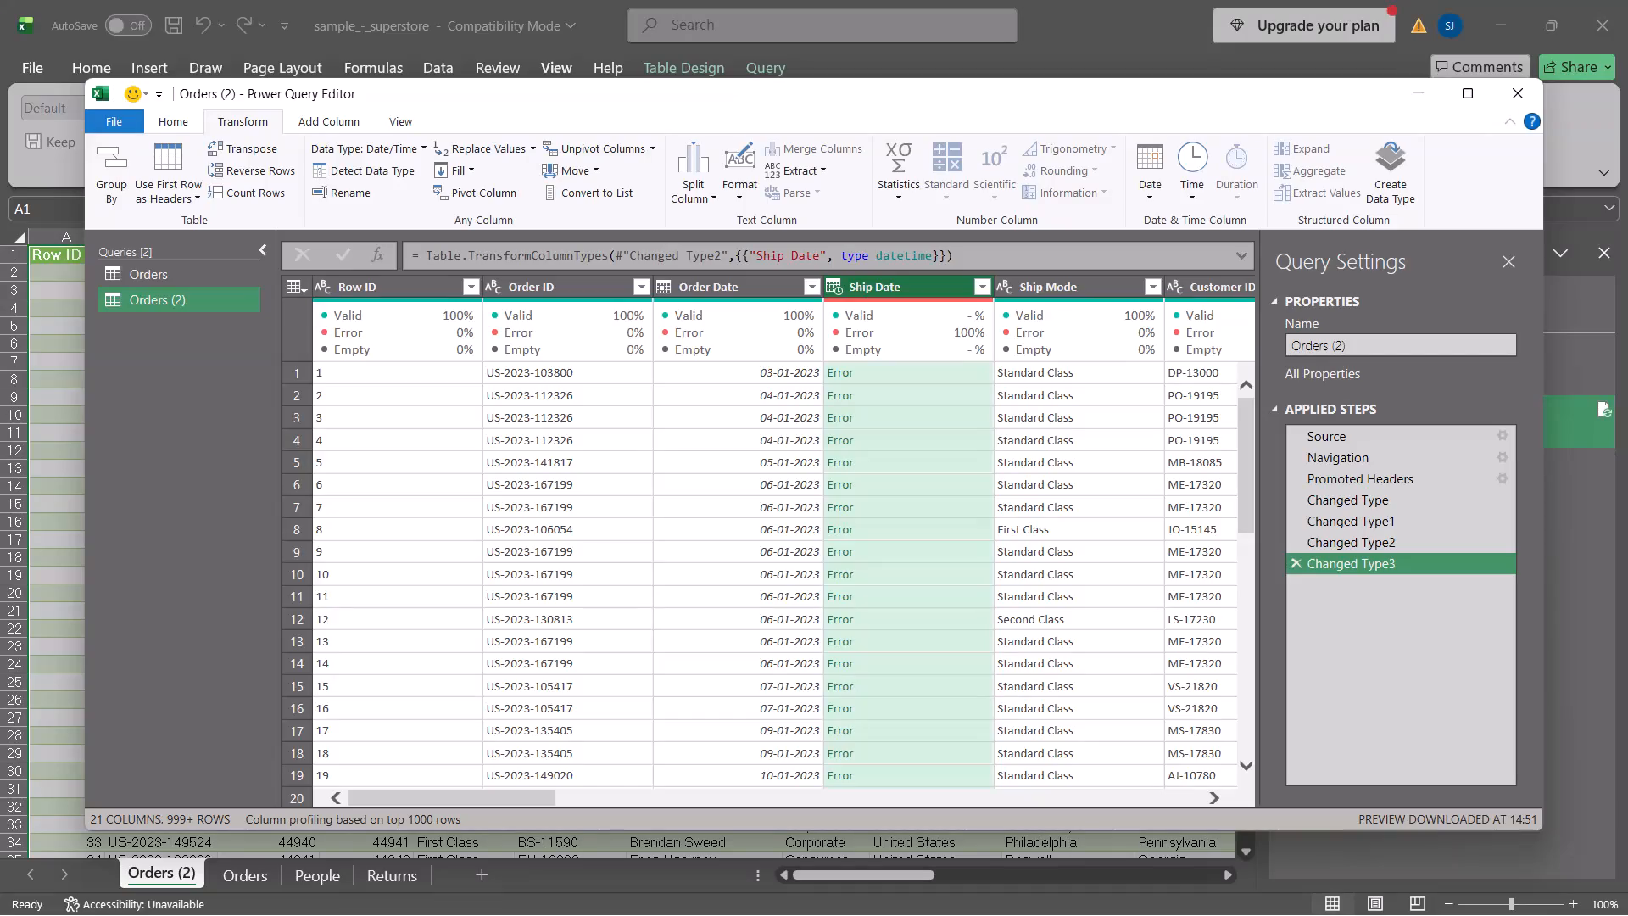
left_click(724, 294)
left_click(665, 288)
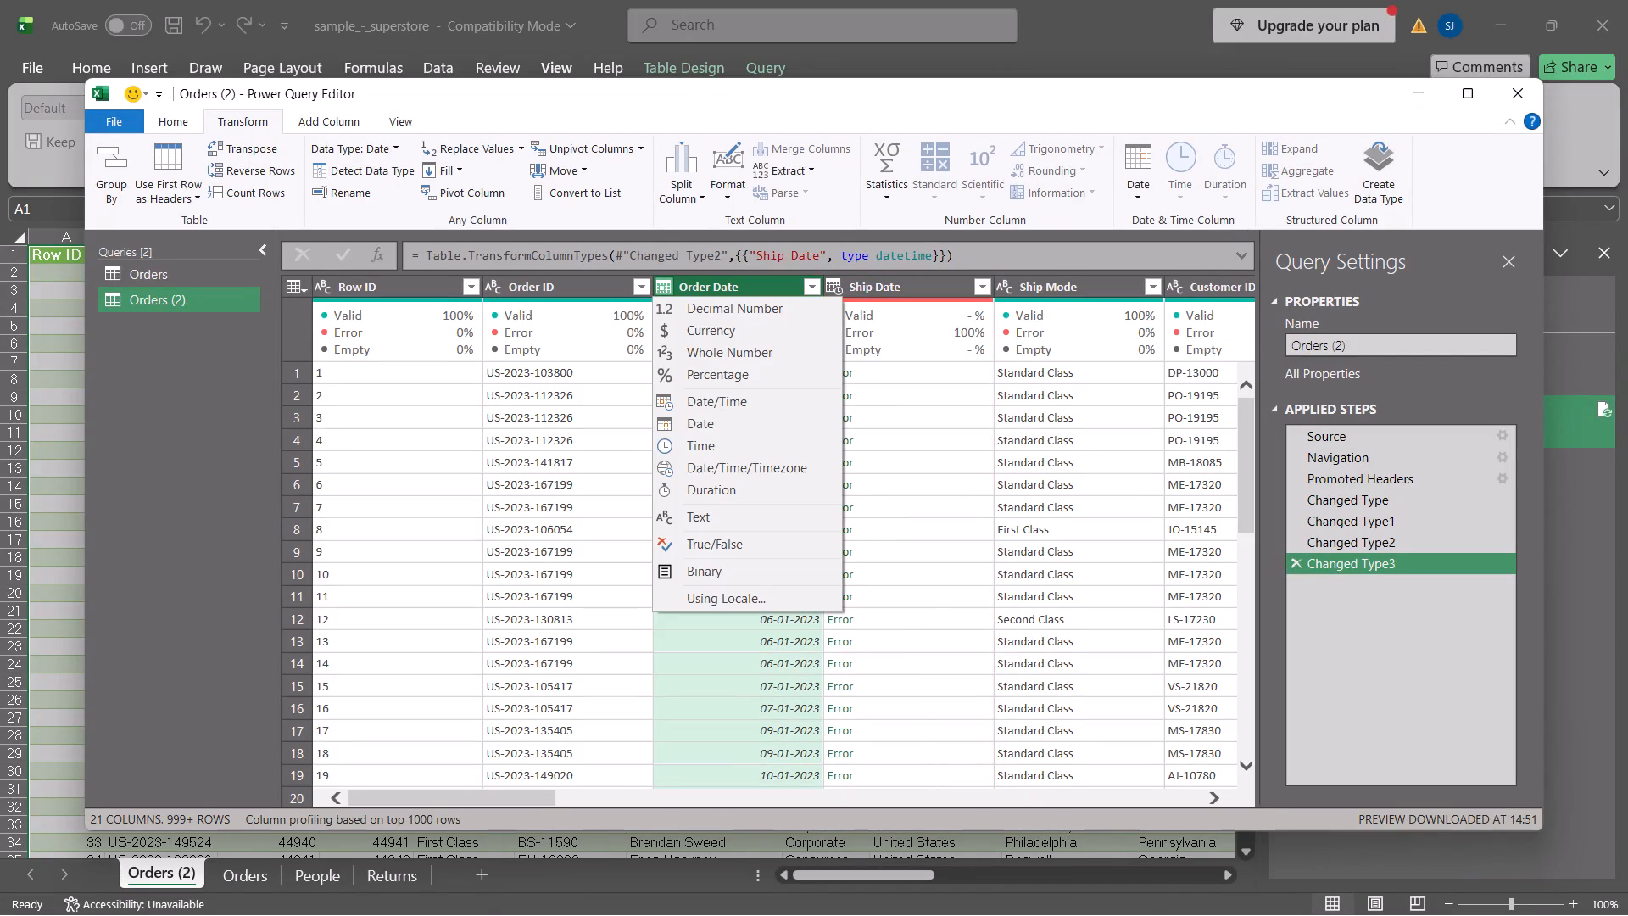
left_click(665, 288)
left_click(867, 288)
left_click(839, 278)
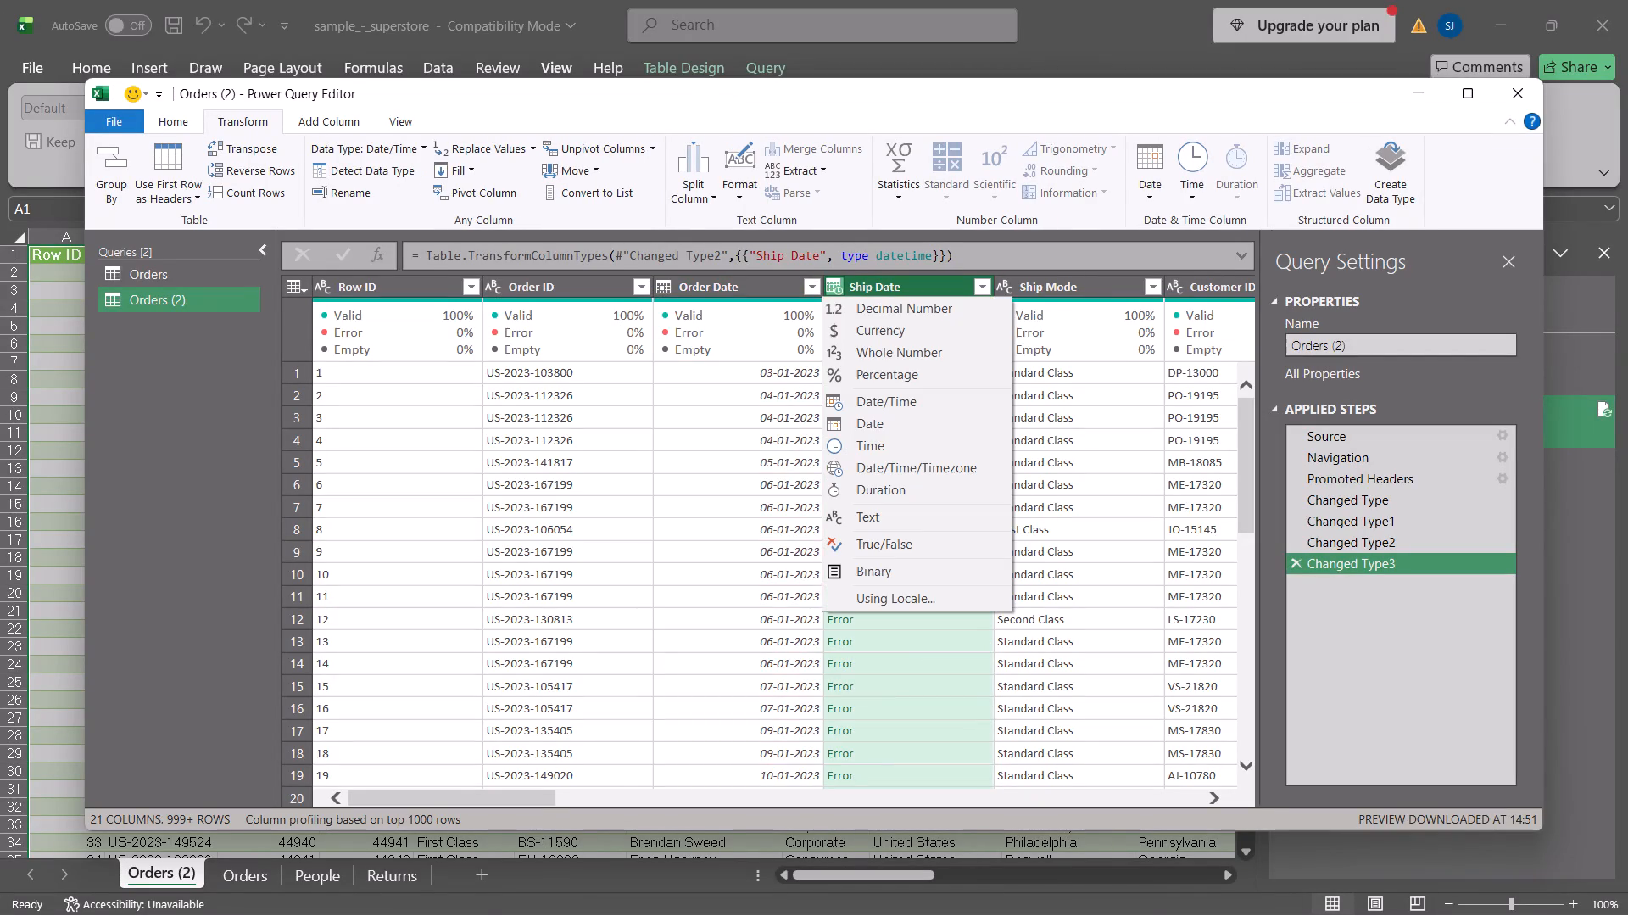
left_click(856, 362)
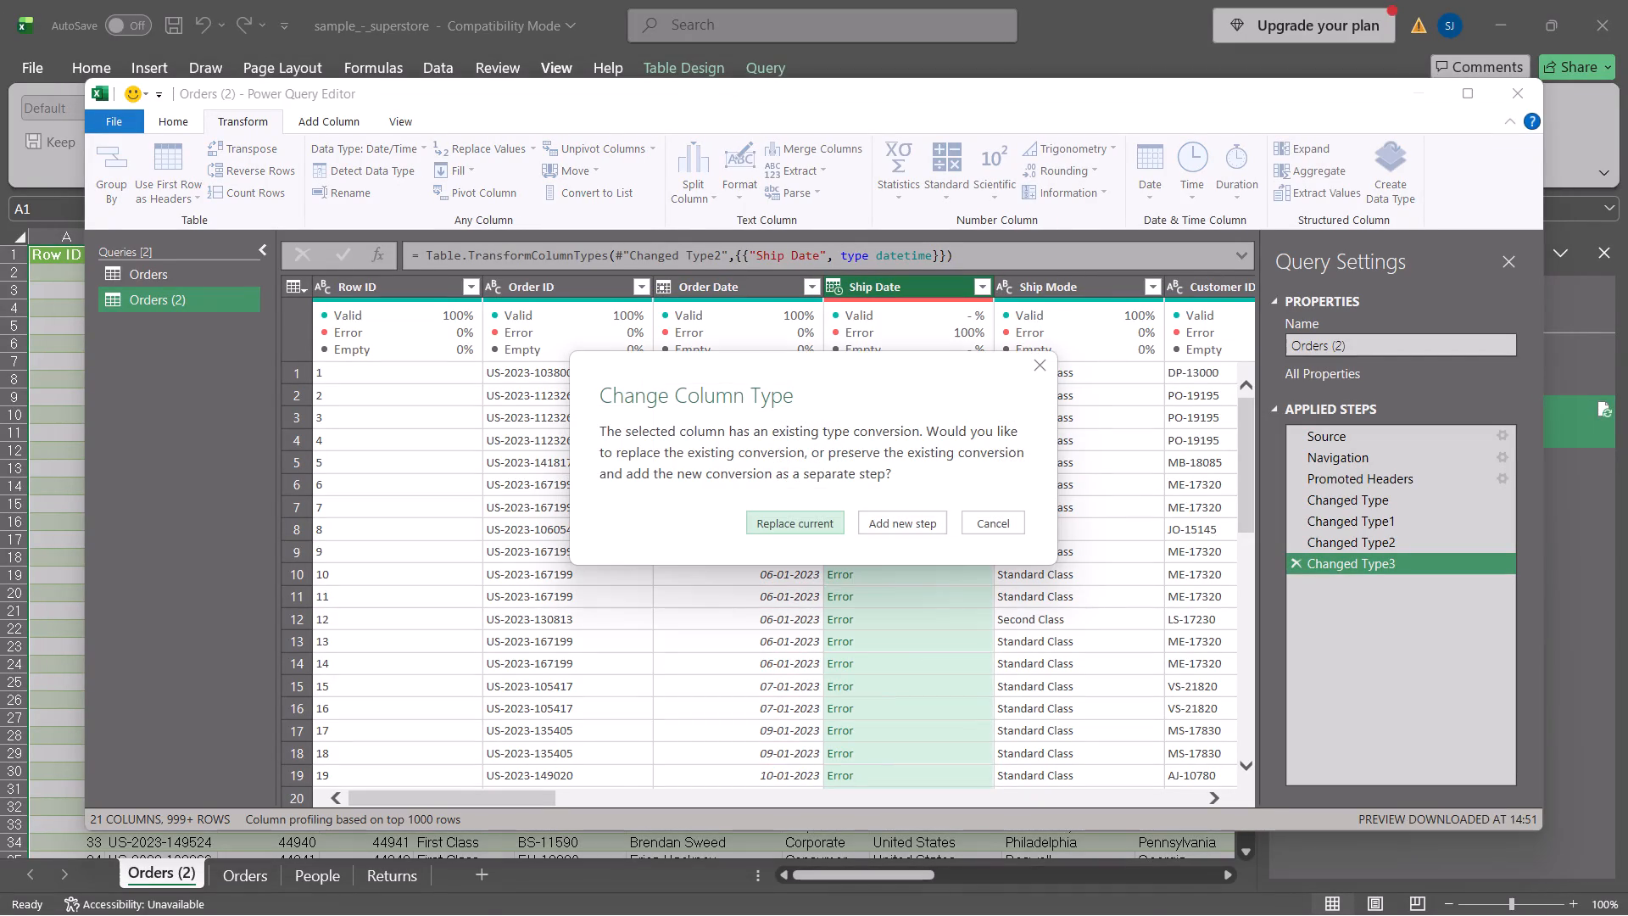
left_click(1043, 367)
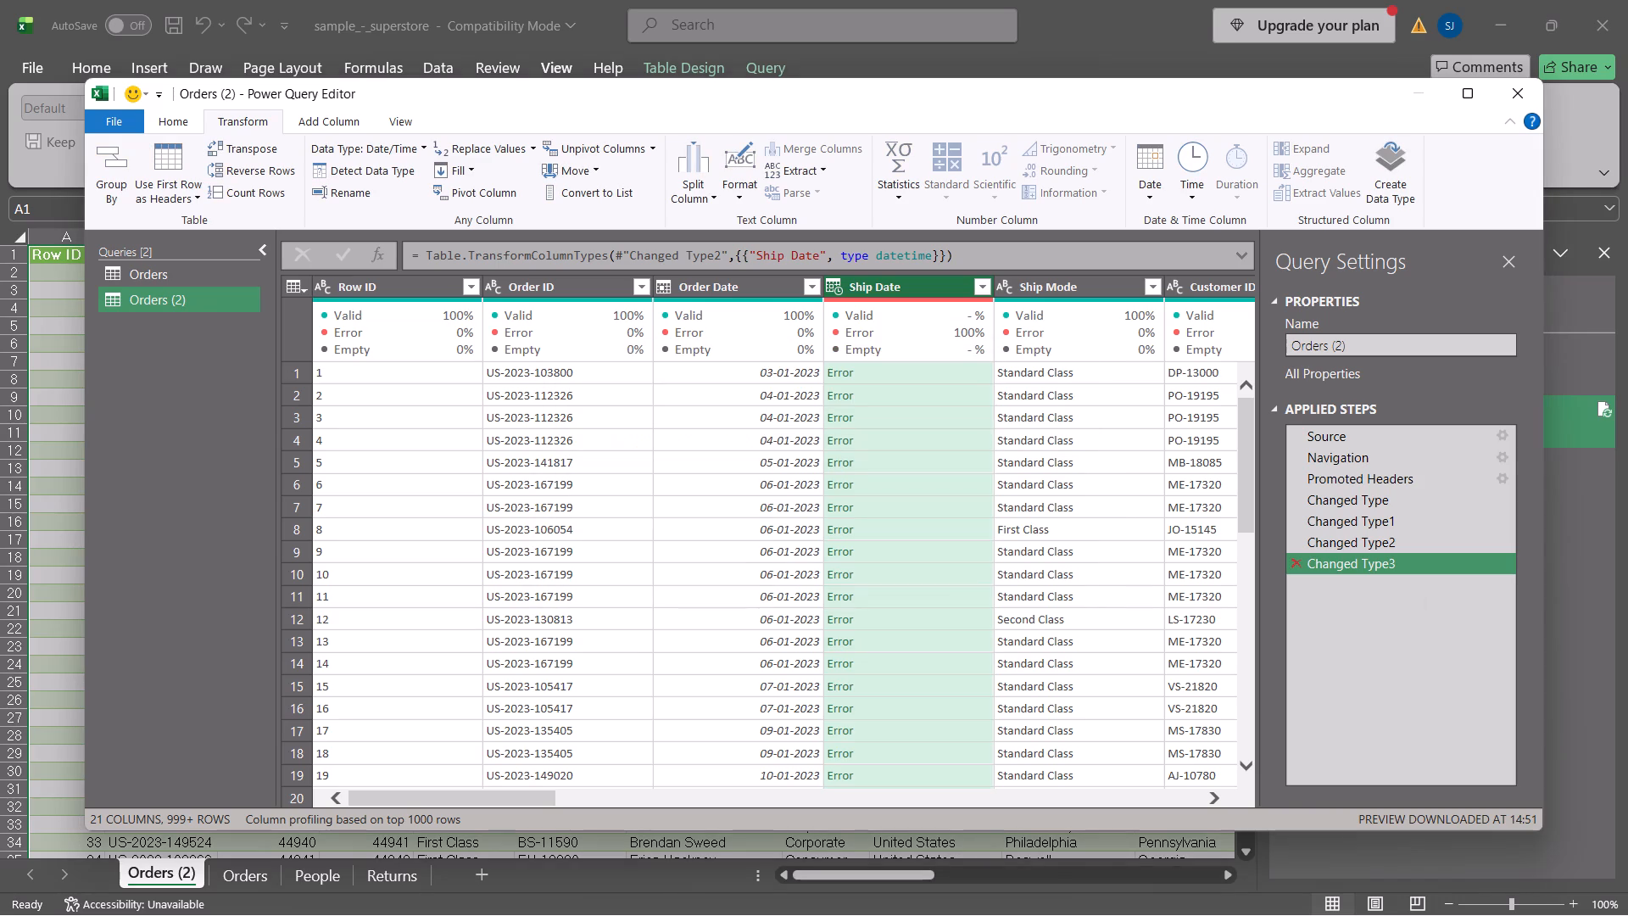
Delete the Changed Type3 step from the Orders (2) query.
left_click(1293, 561)
Change the Ship Date column's data type to Date, adding the conversion as a separate new step.
left_click(827, 284)
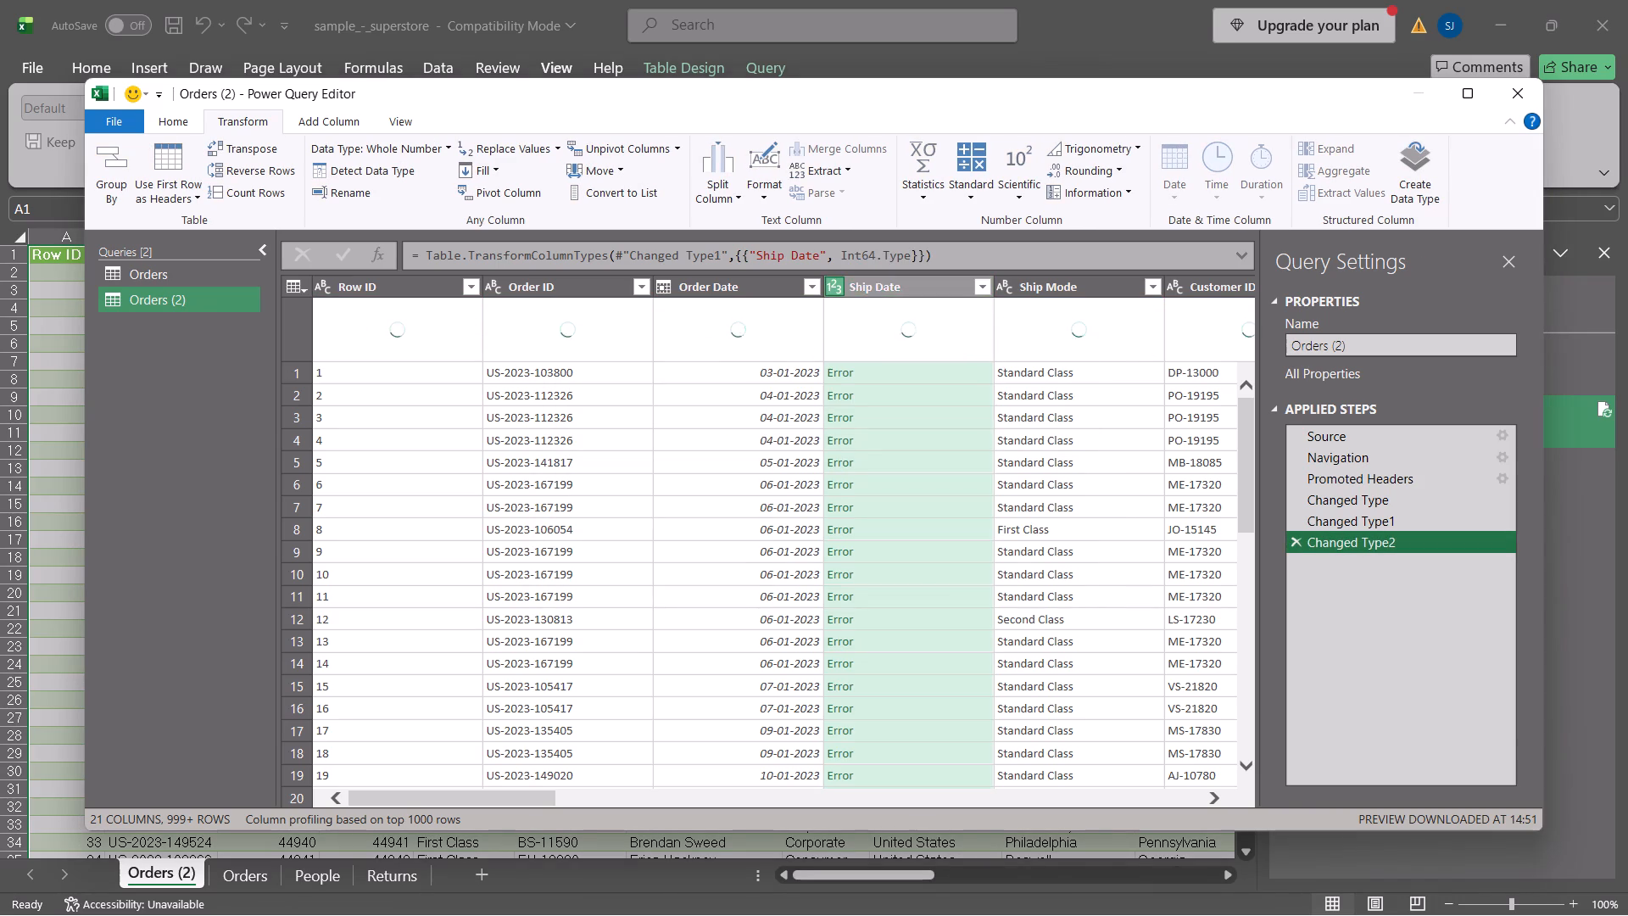
left_click(834, 292)
left_click(882, 427)
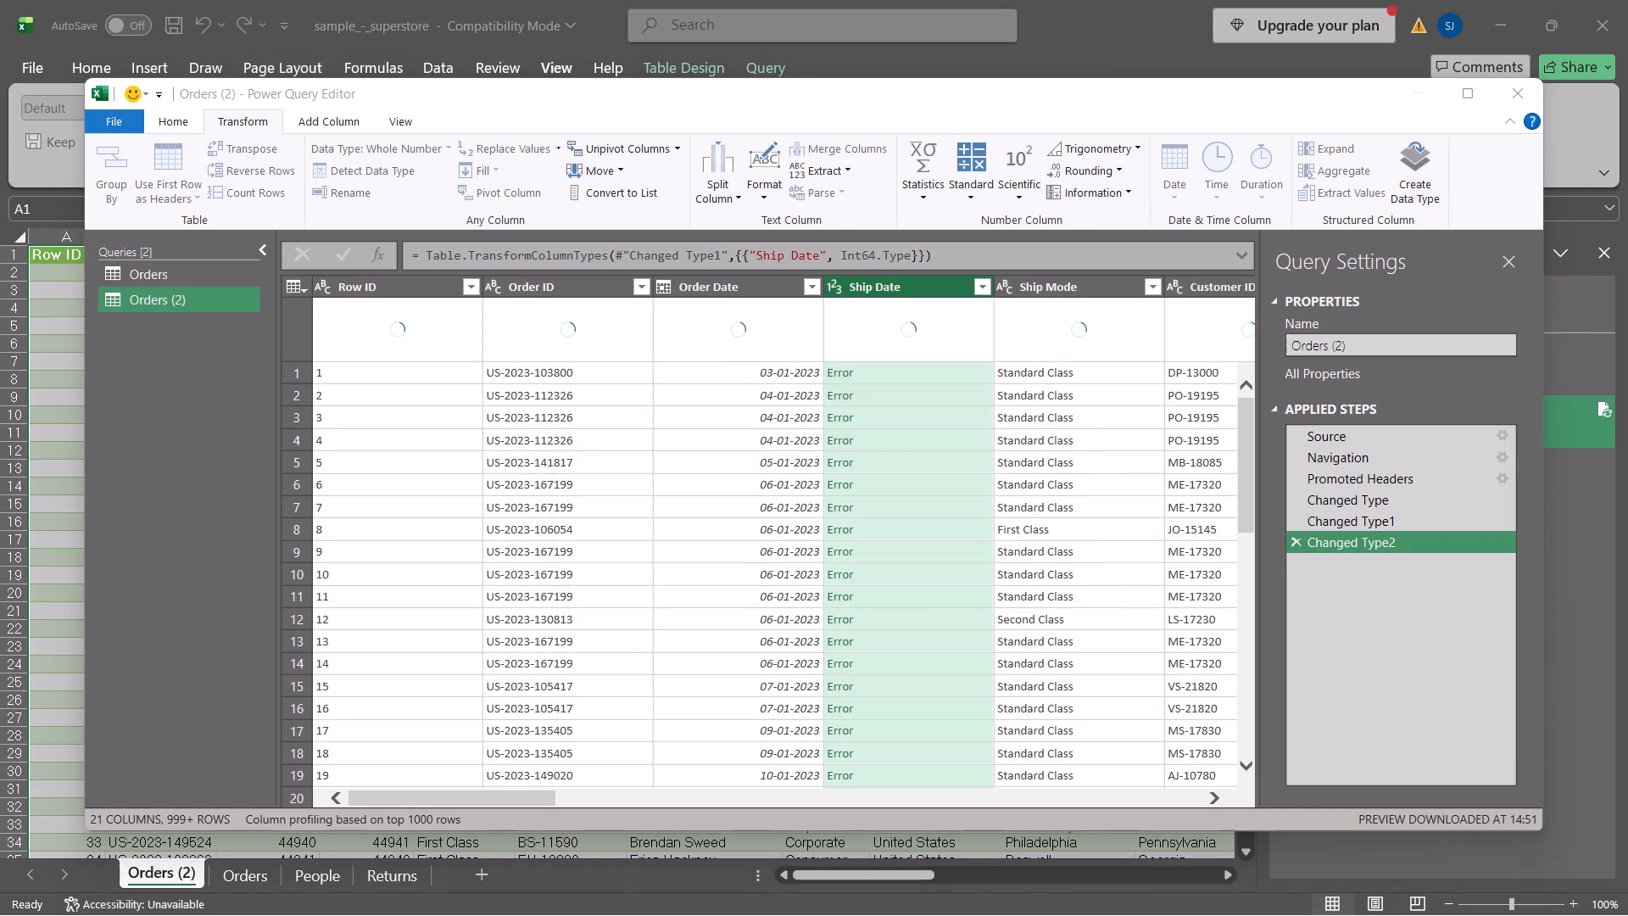
left_click(898, 526)
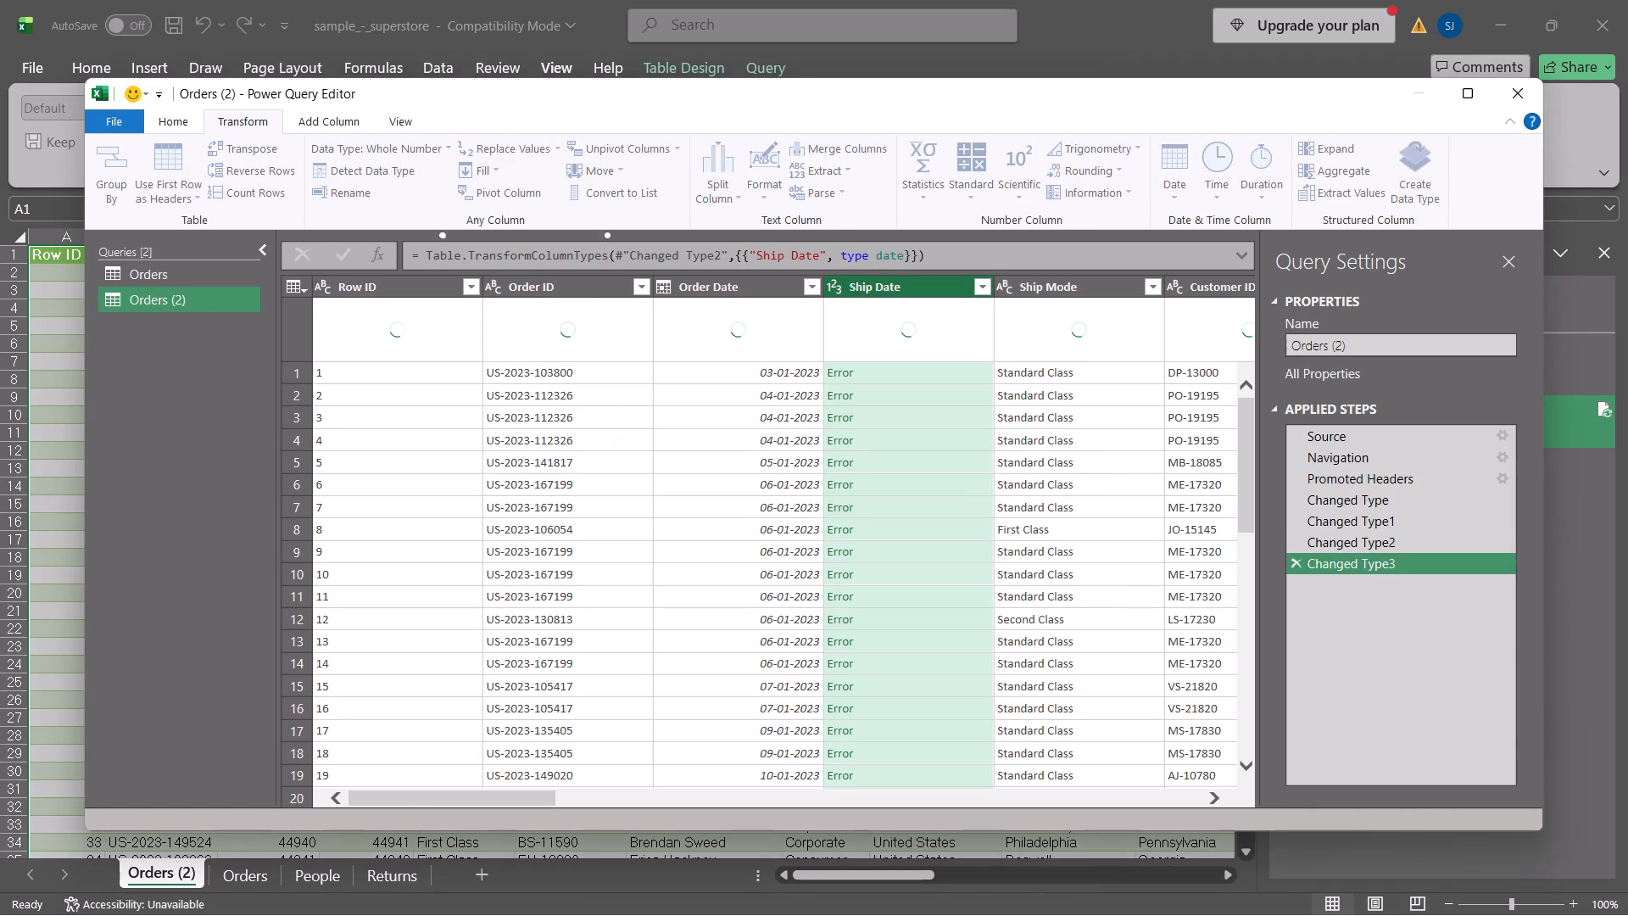
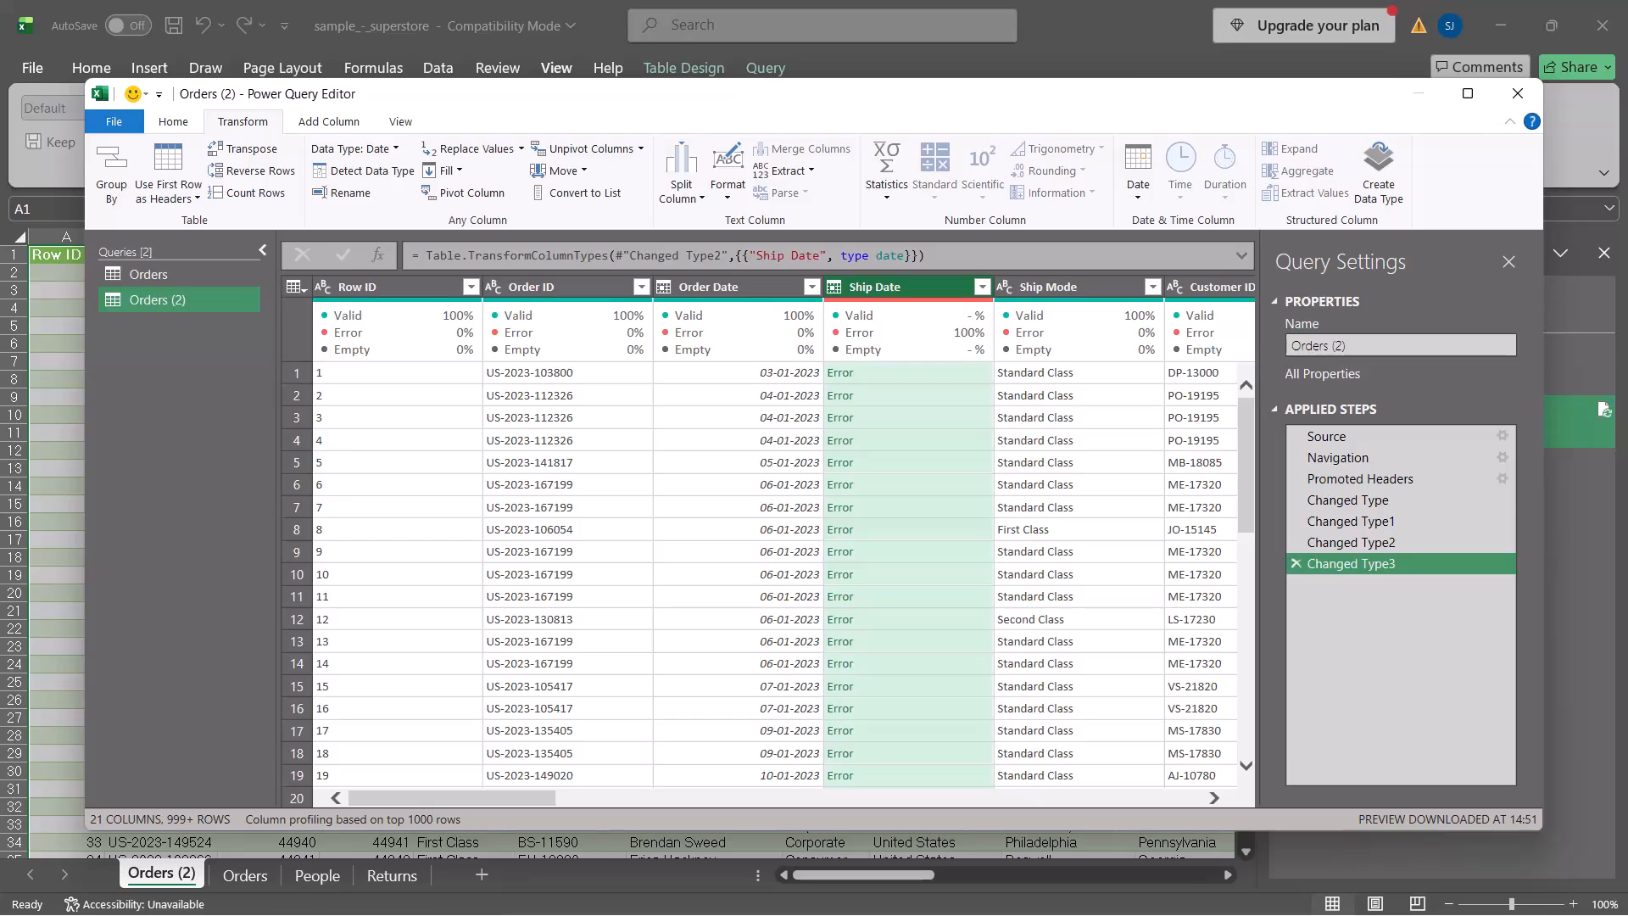
Examine the Ship Date column's rows and filter list, and compare the column with Order Date.
scroll(912, 618, "down", 1)
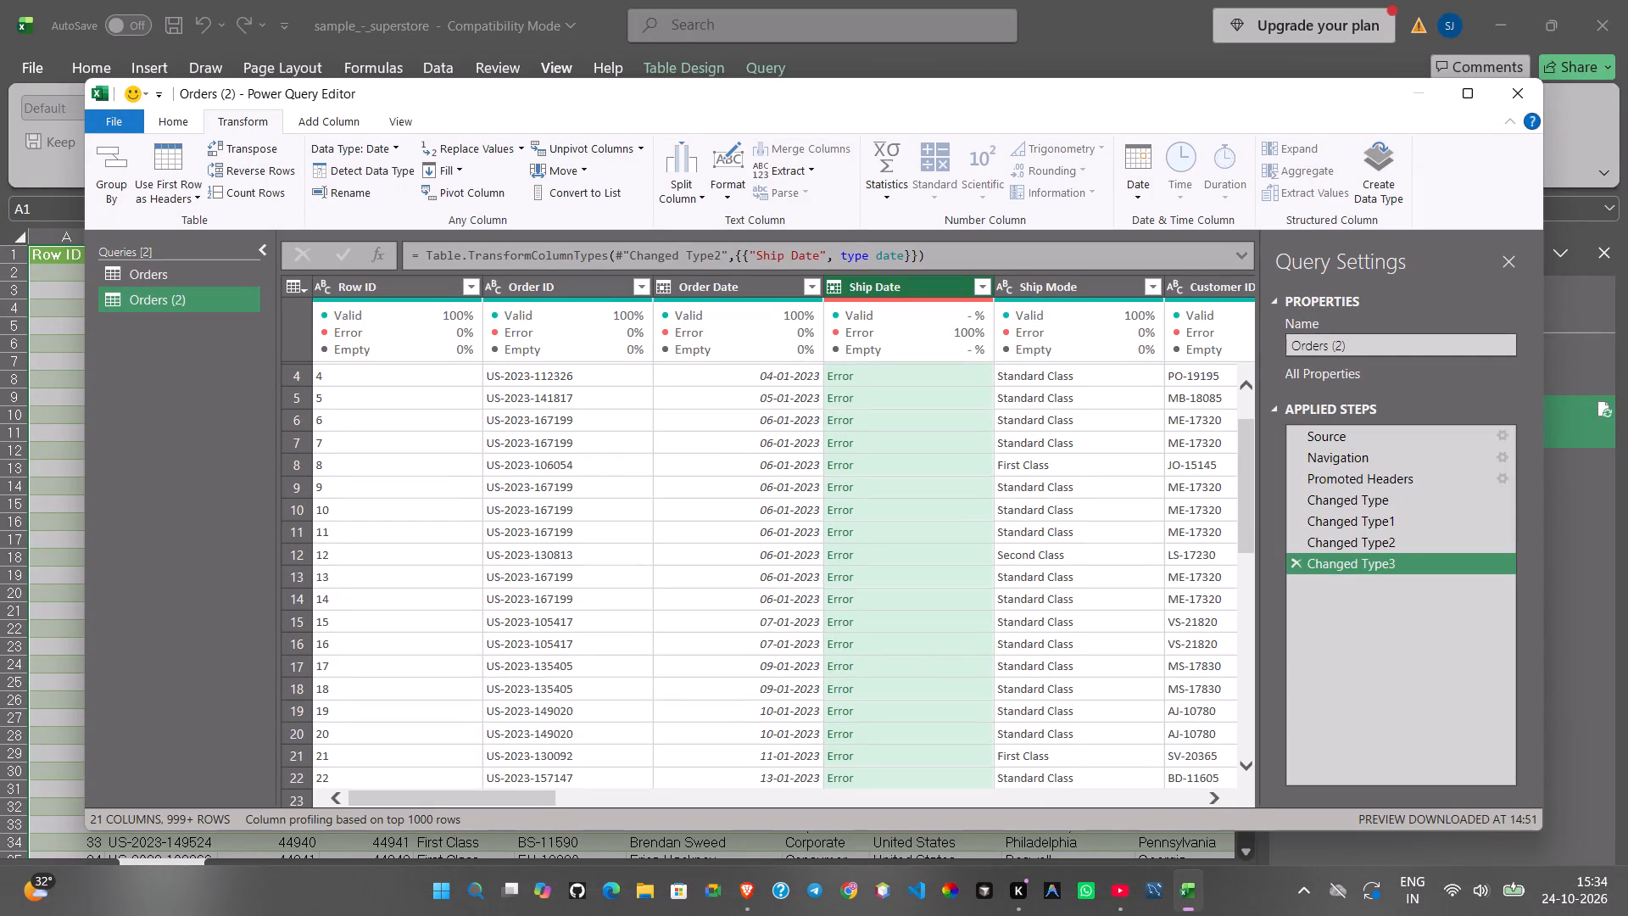
scroll(834, 663, "up", 4)
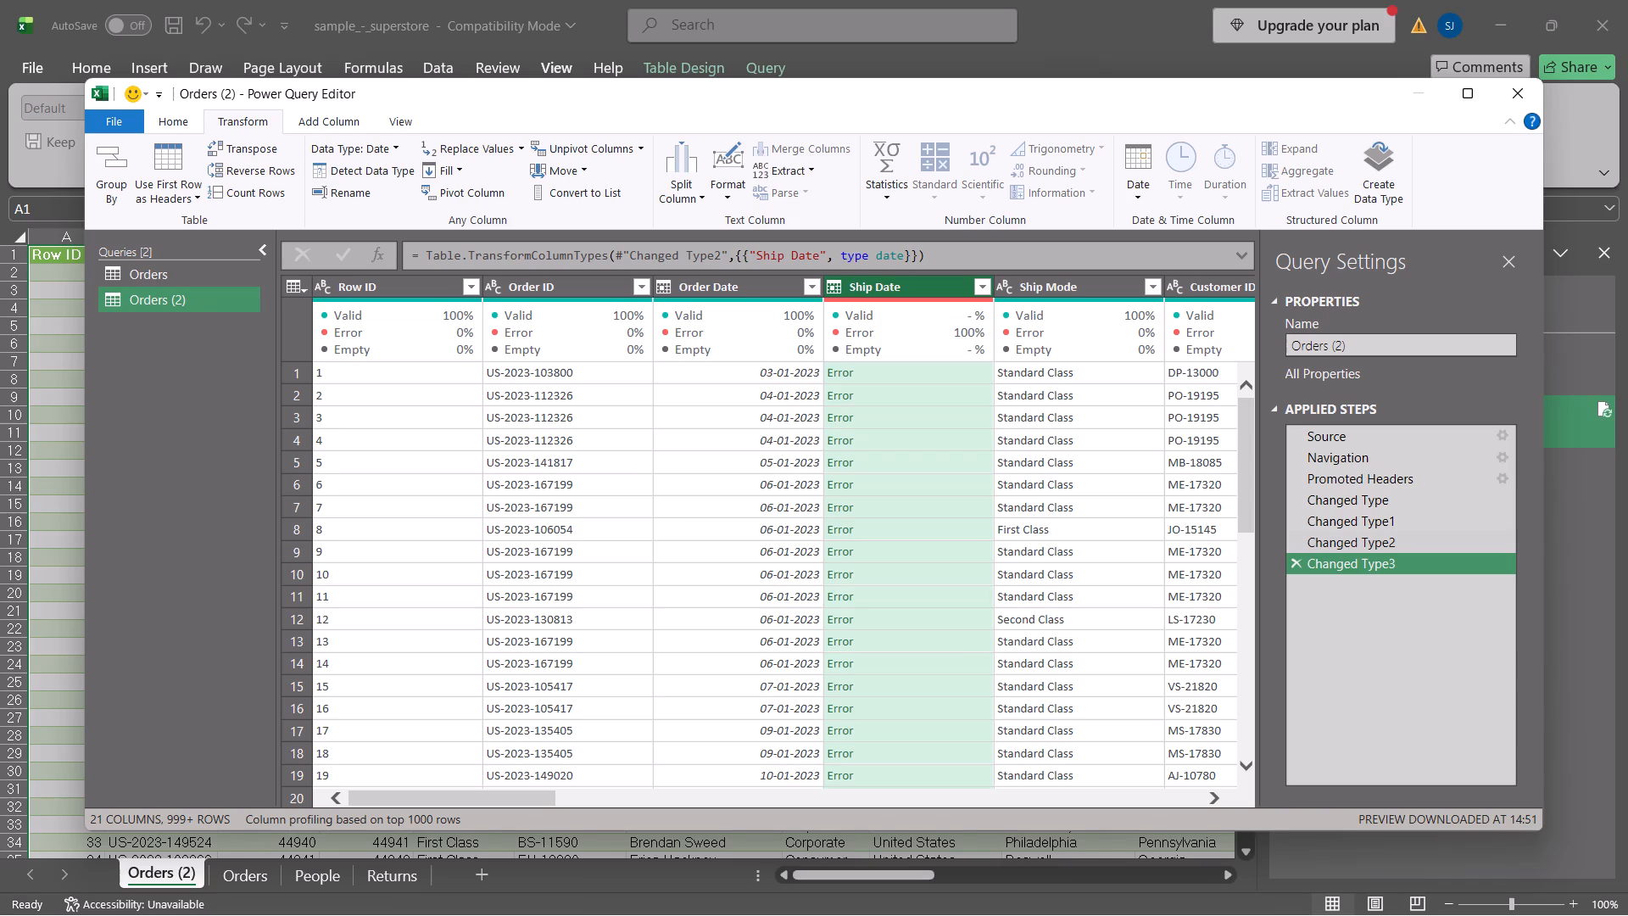
left_click(986, 290)
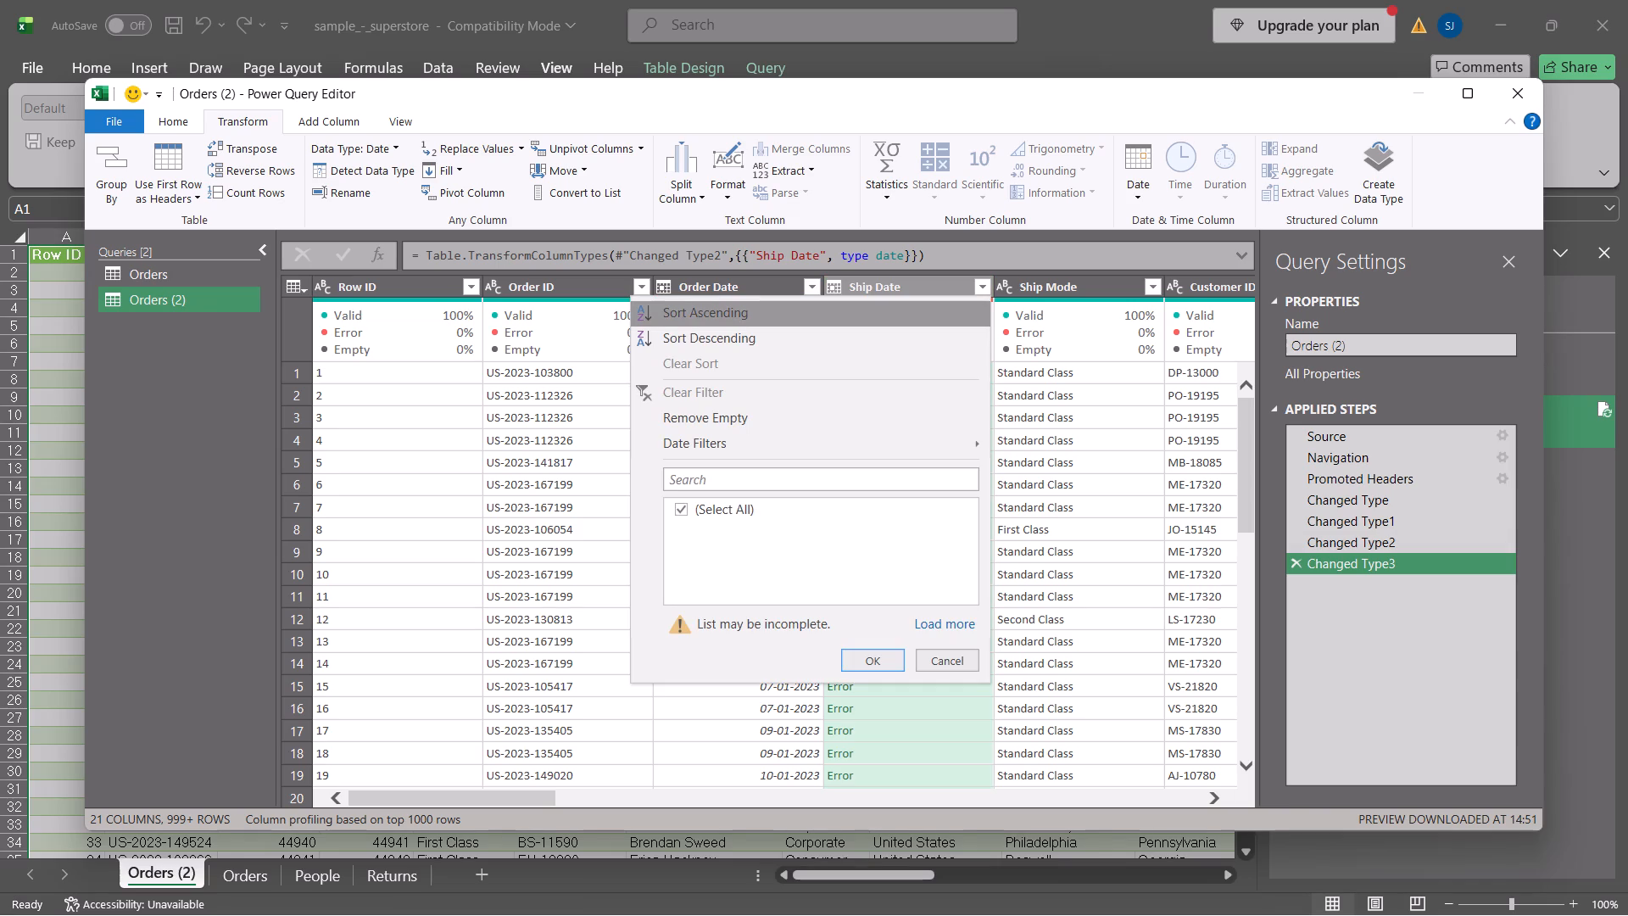
left_click(987, 289)
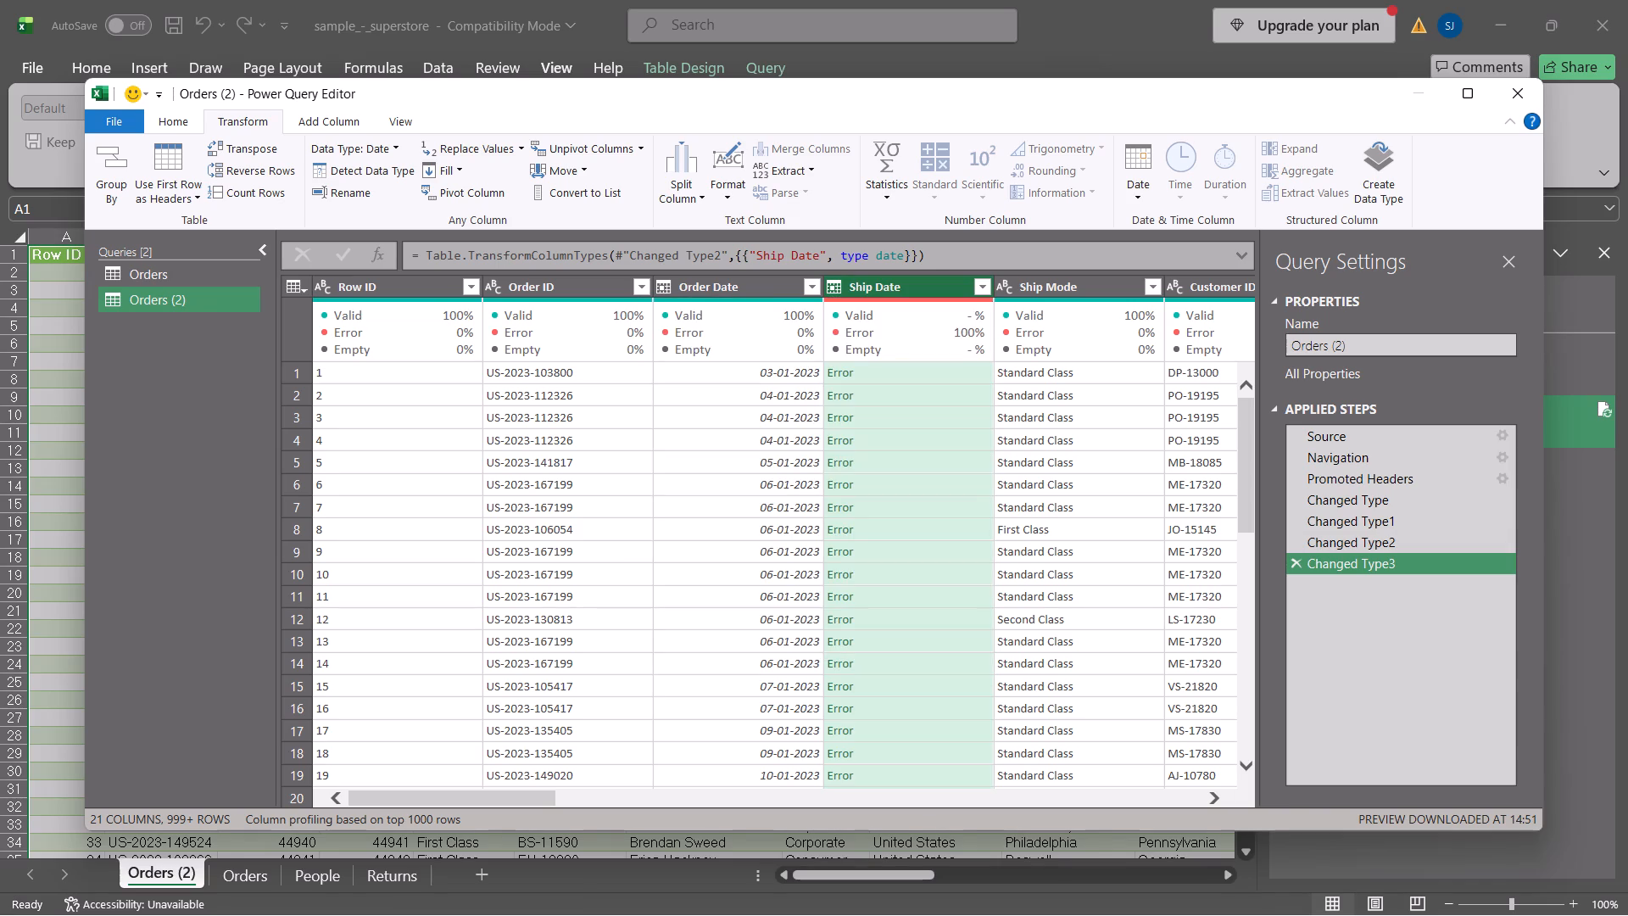
left_click(731, 286)
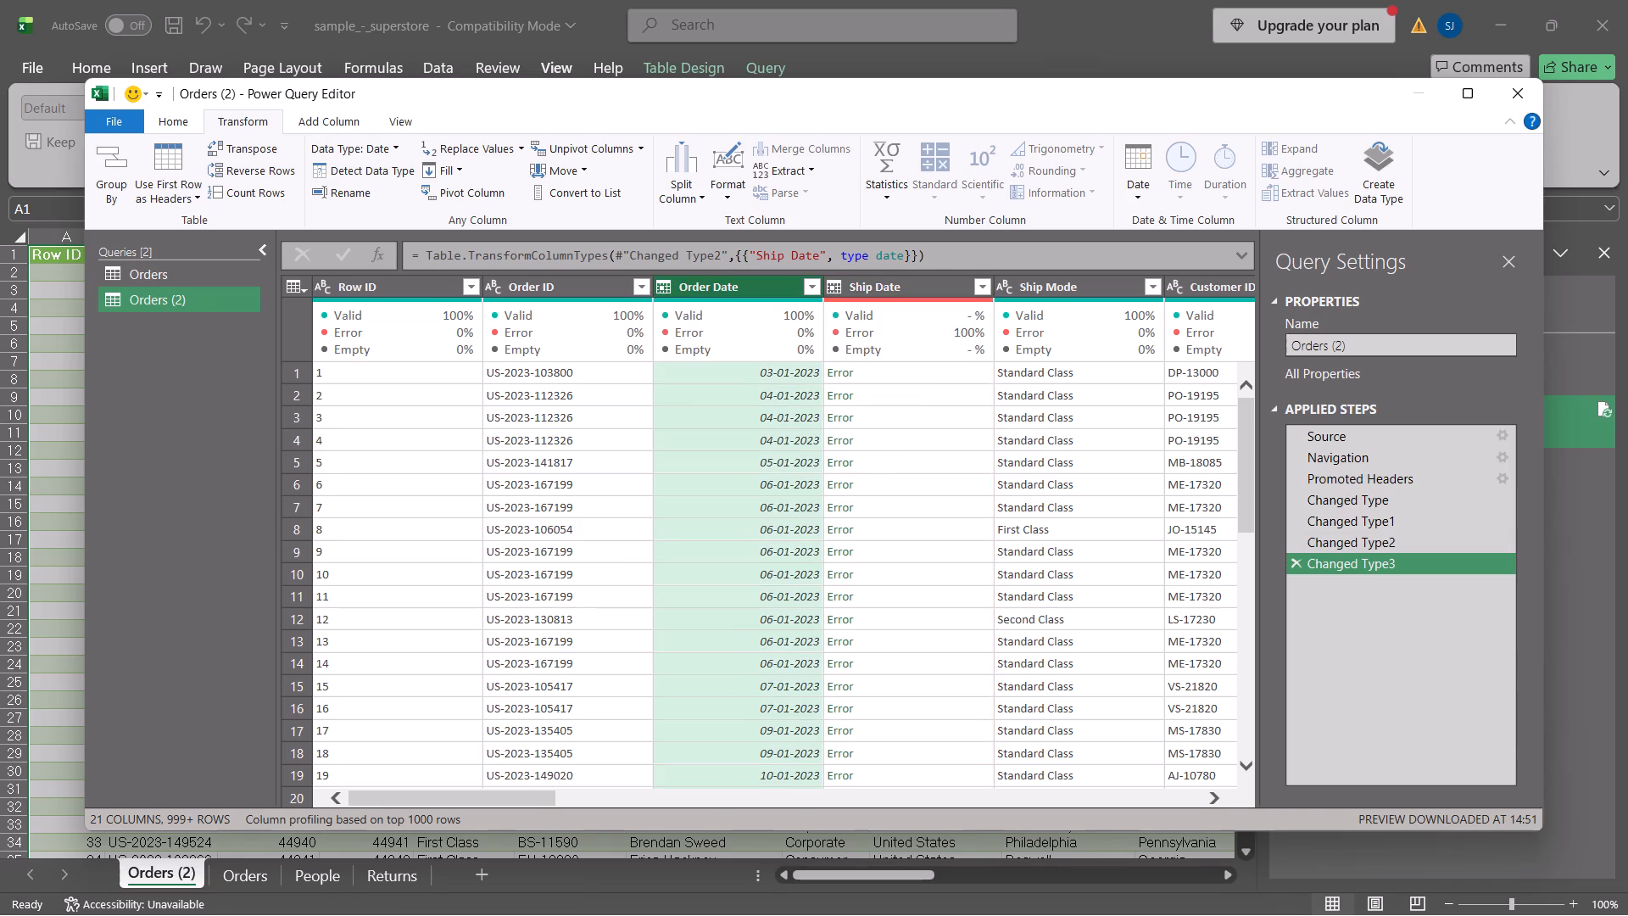
double_click(731, 286)
left_click(739, 286)
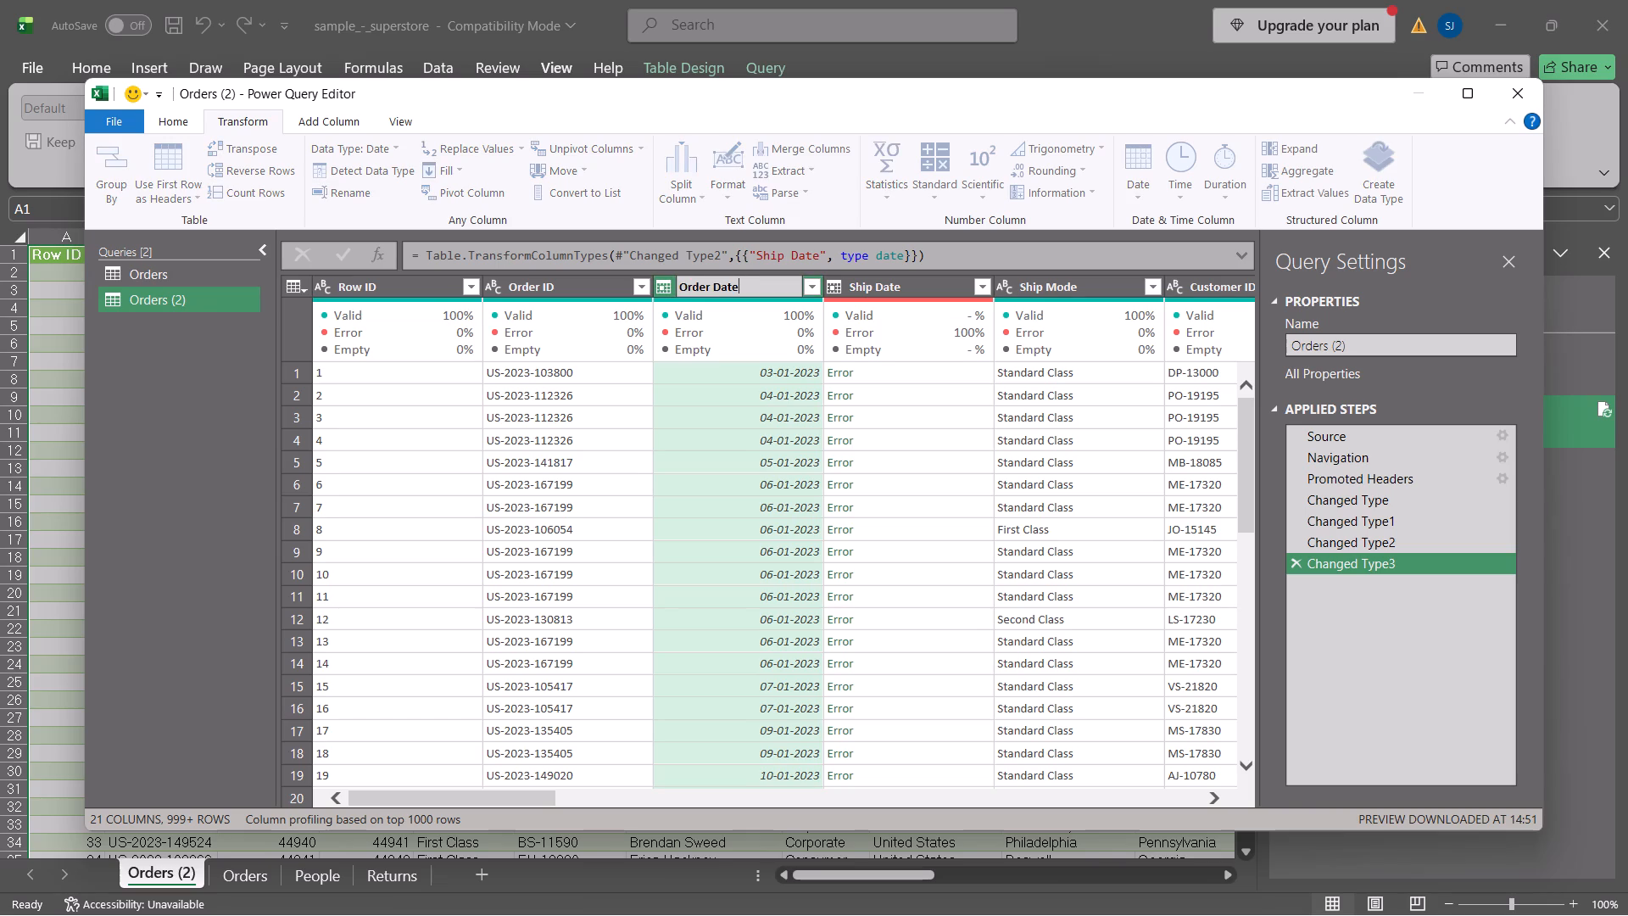
left_click(861, 288)
left_click(861, 288)
left_click(755, 288)
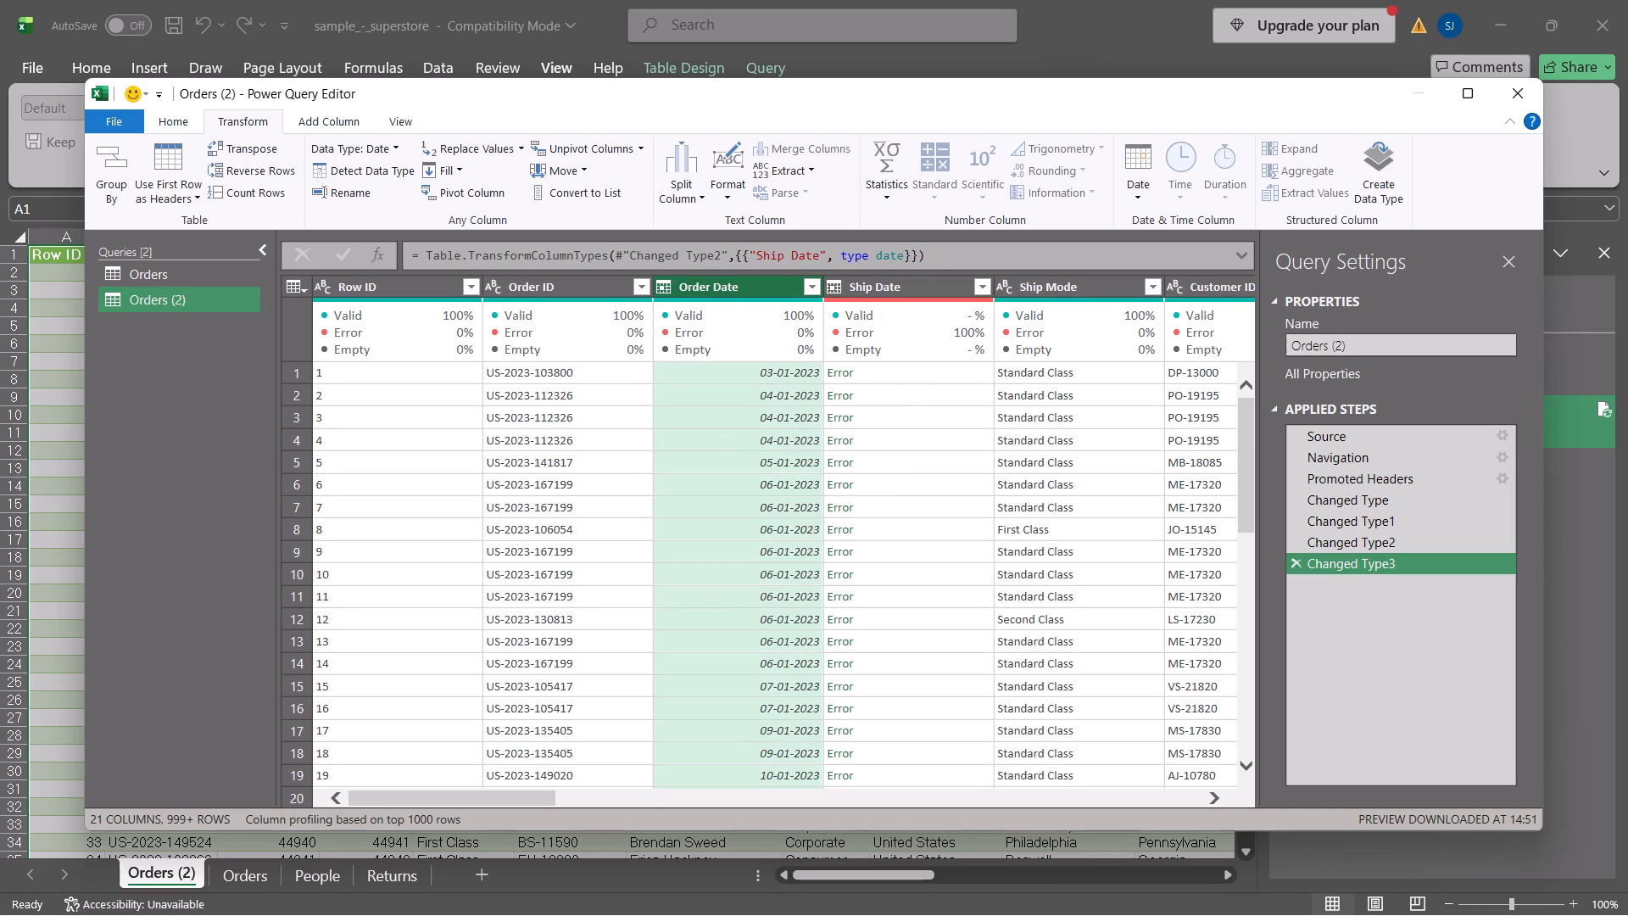
left_click(889, 288)
left_click(751, 295)
Review the Changed Type1, Changed Type2 and Changed Type3 steps of the Orders (2) query to compare their type conversions.
left_click(1383, 511)
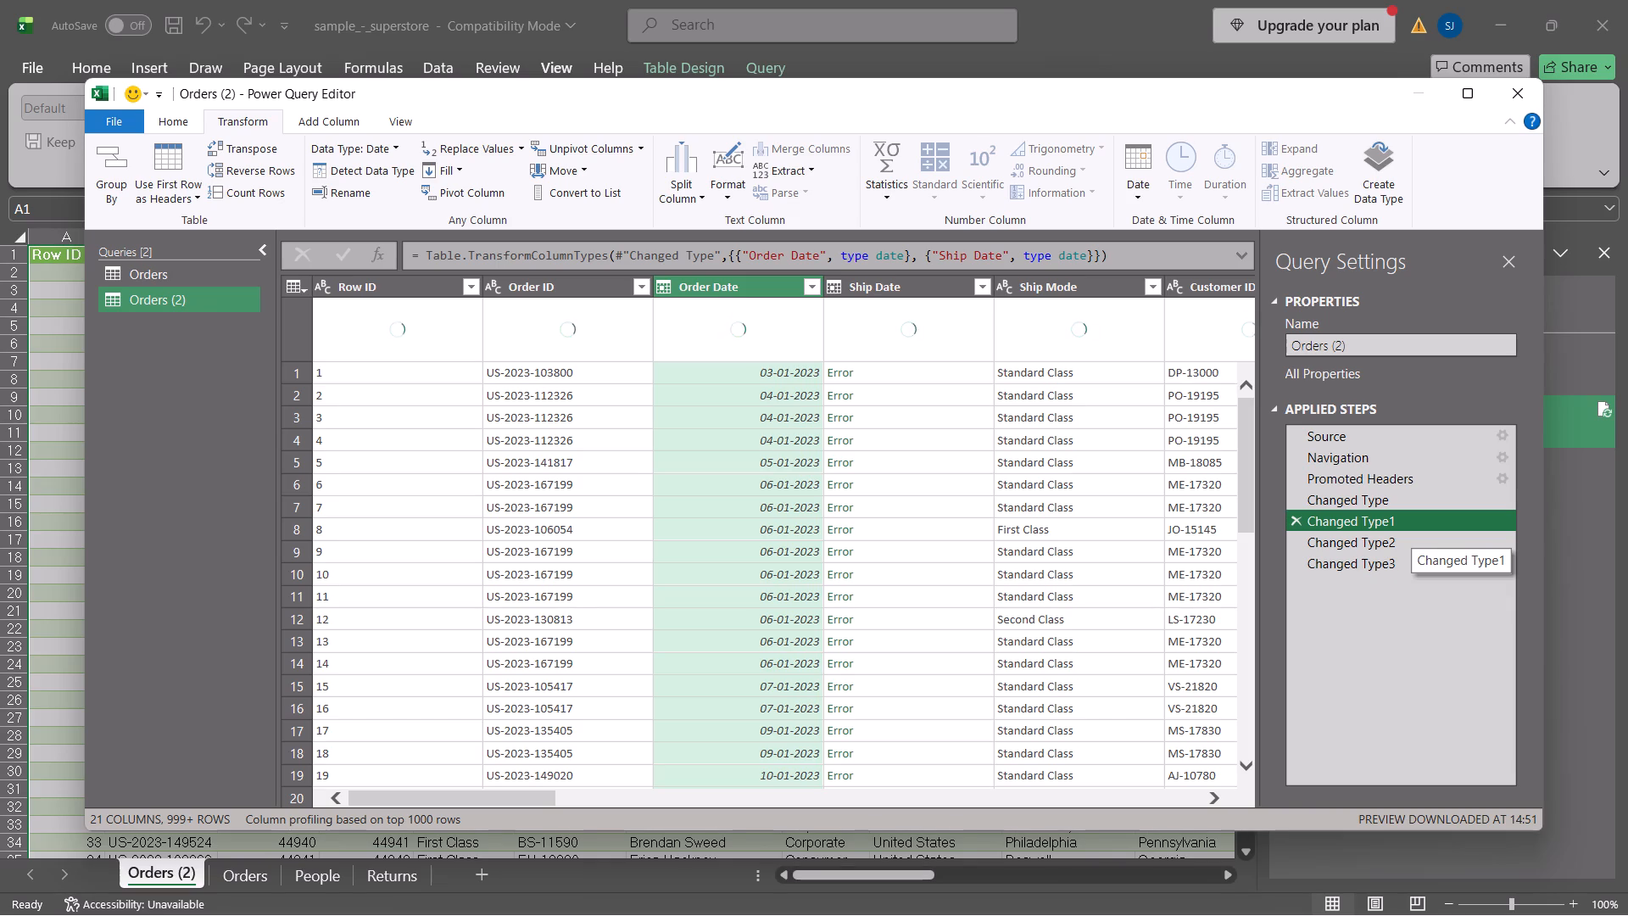
left_click(1380, 498)
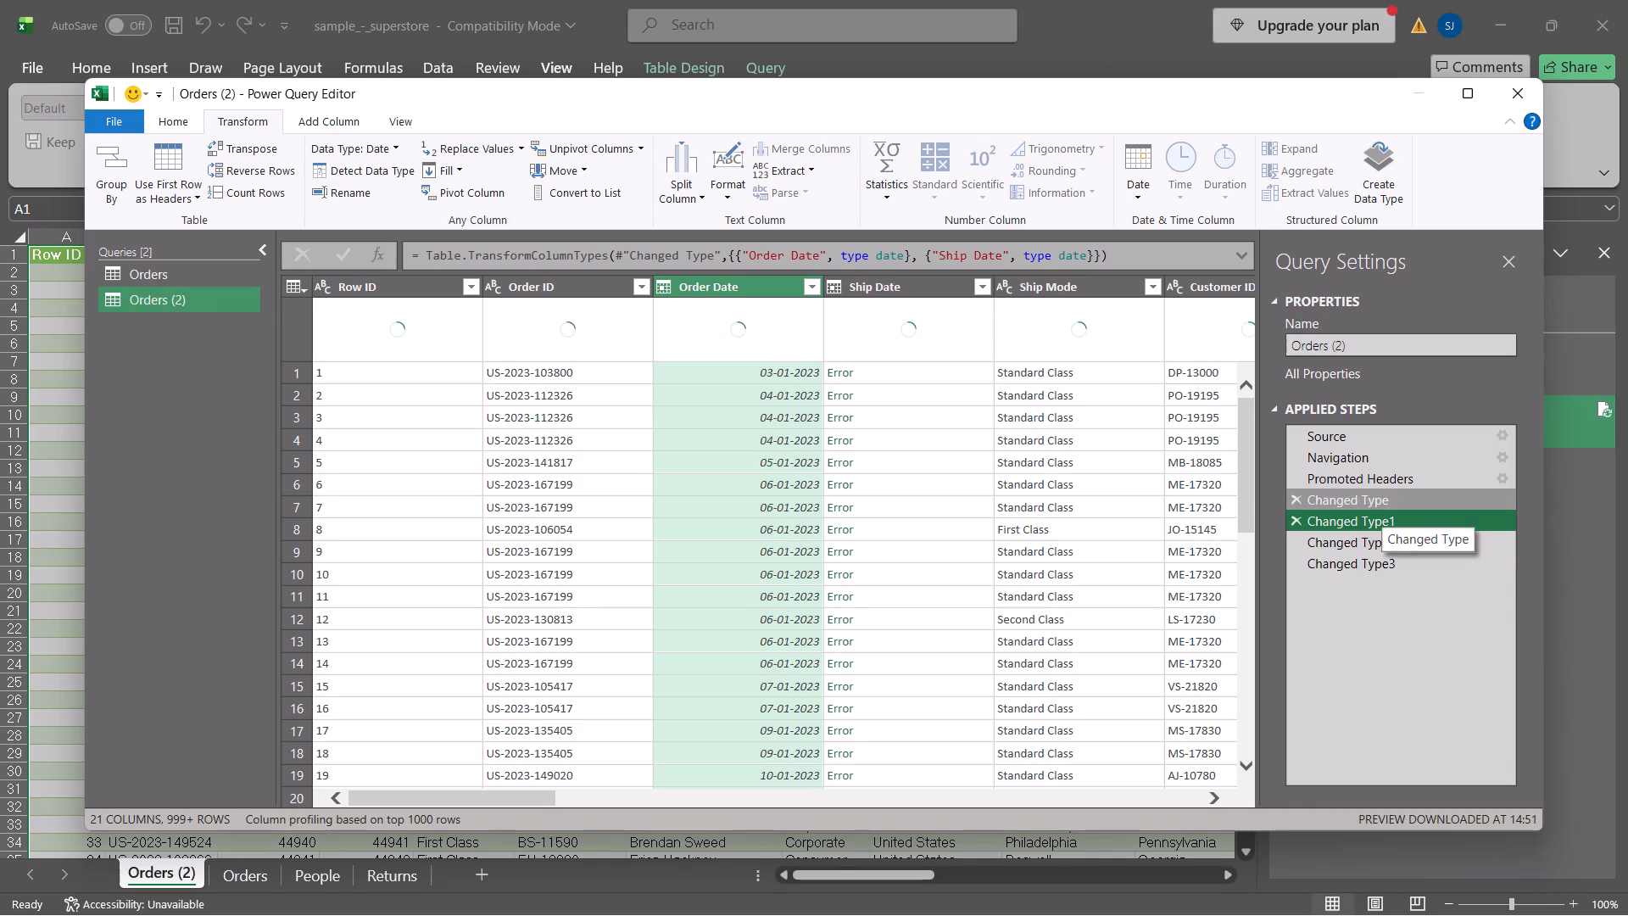
left_click(1372, 520)
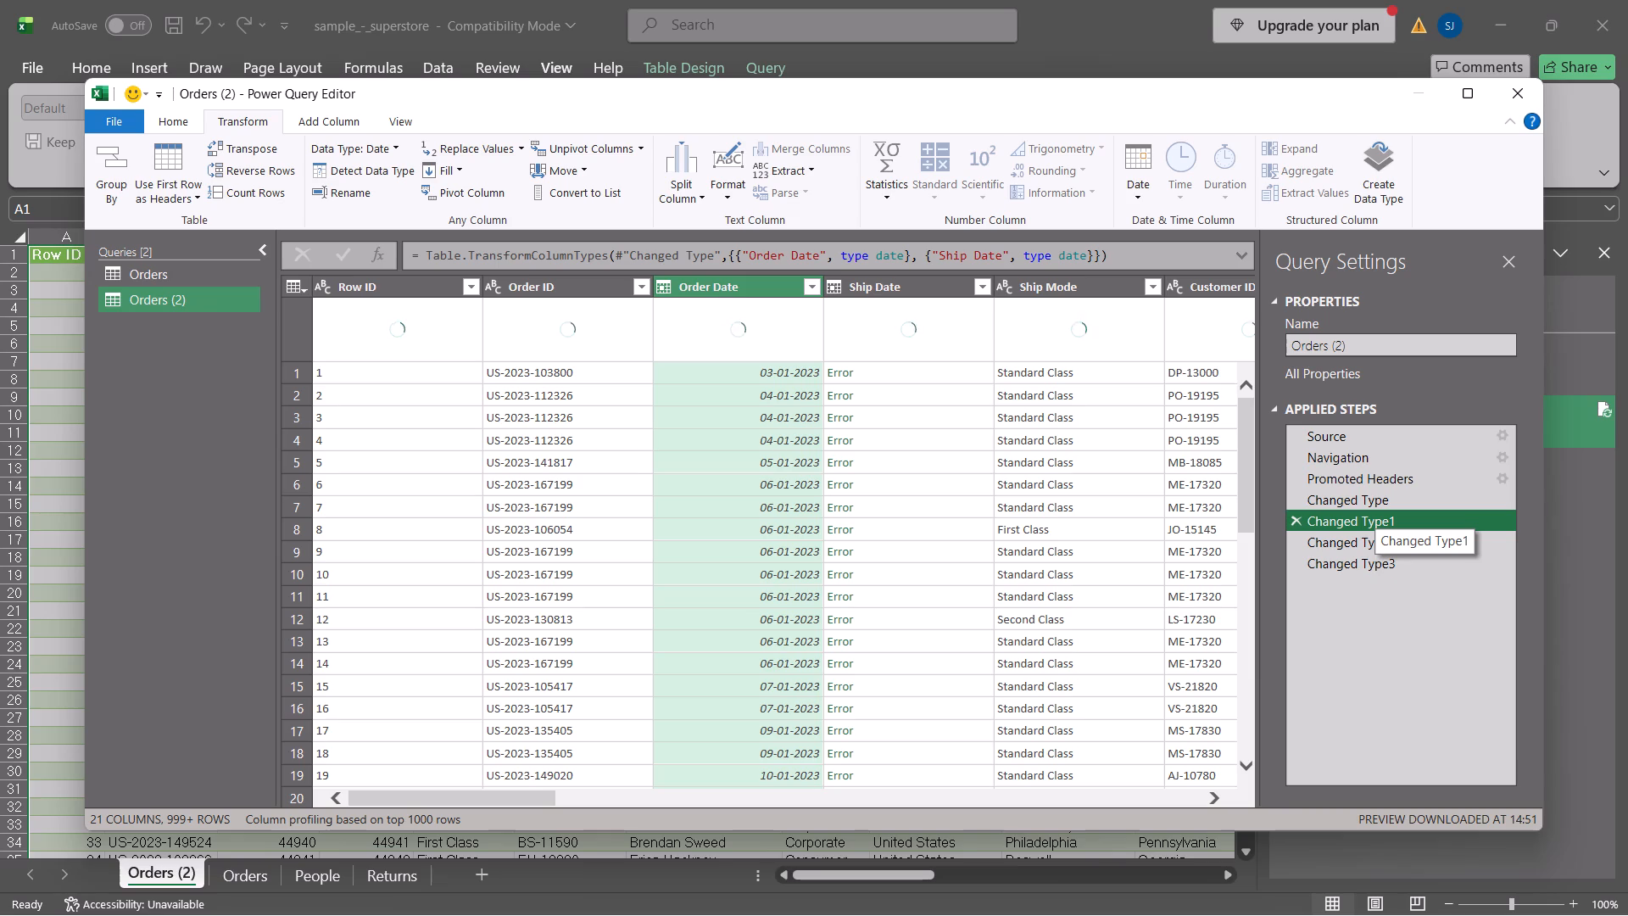
left_click(1370, 544)
left_click(1369, 561)
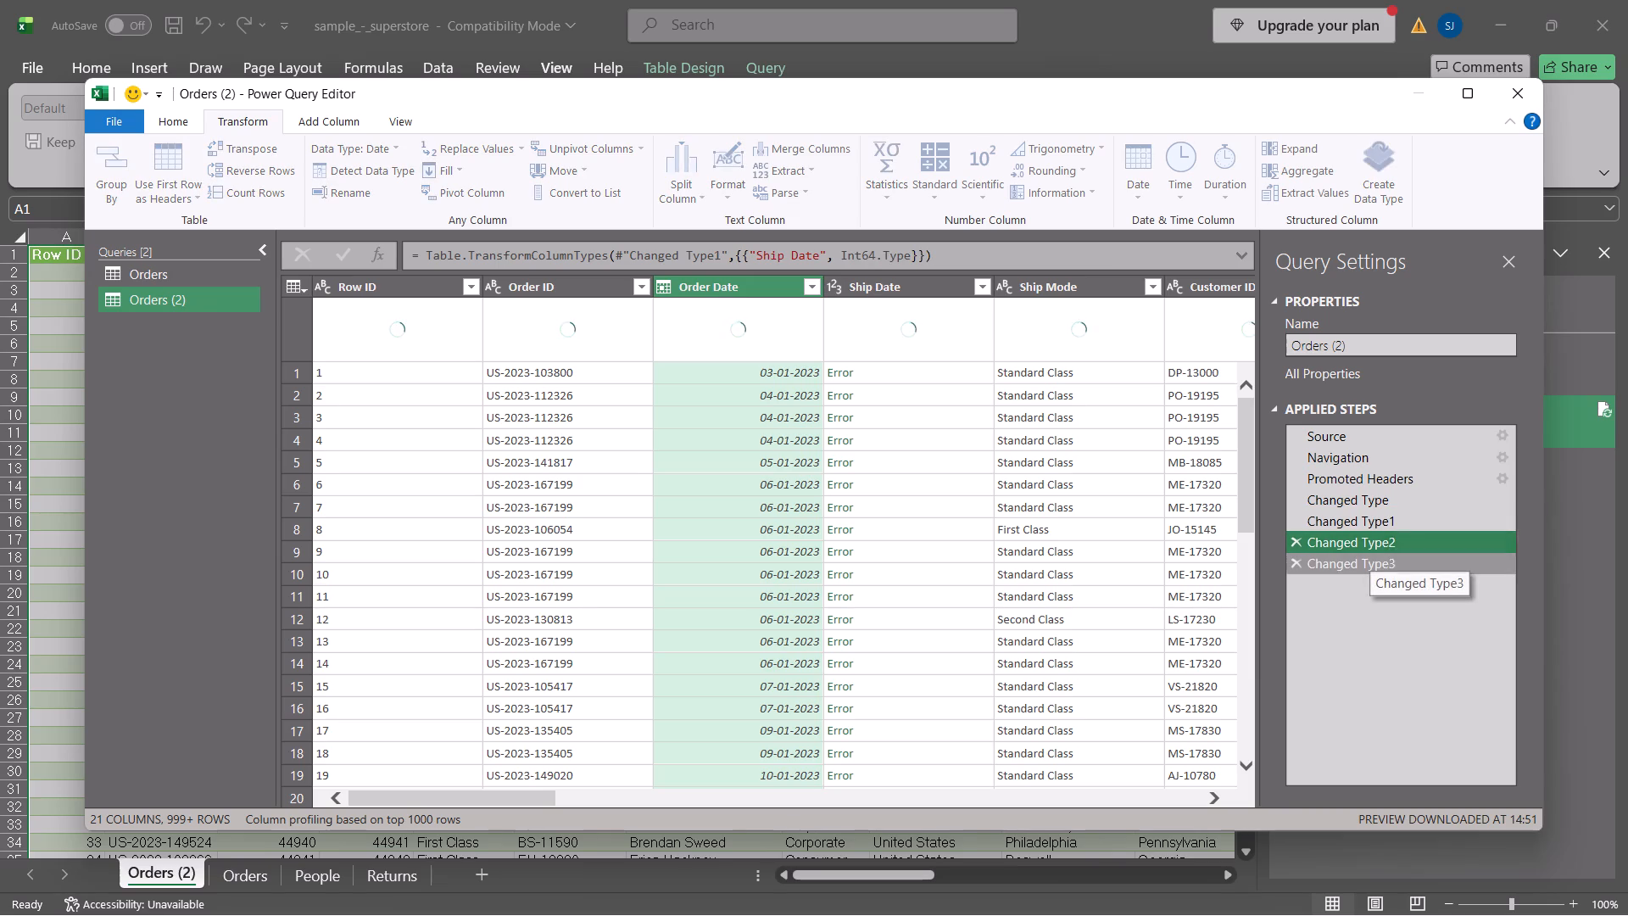
left_click(1365, 535)
left_click(1363, 526)
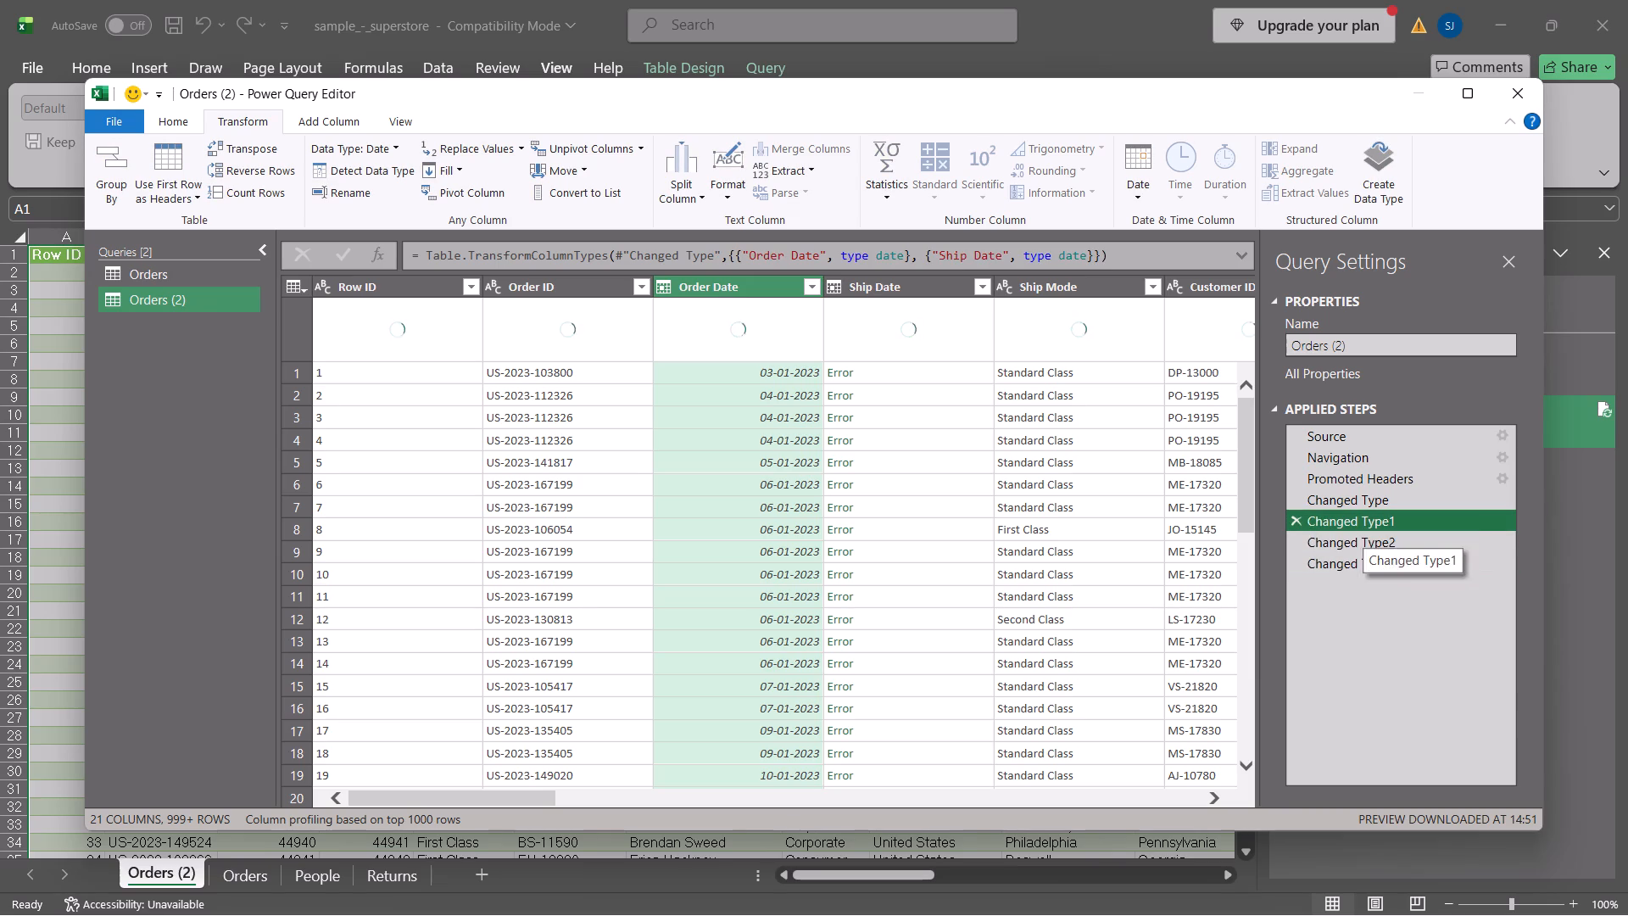
left_click(1363, 545)
left_click(1365, 558)
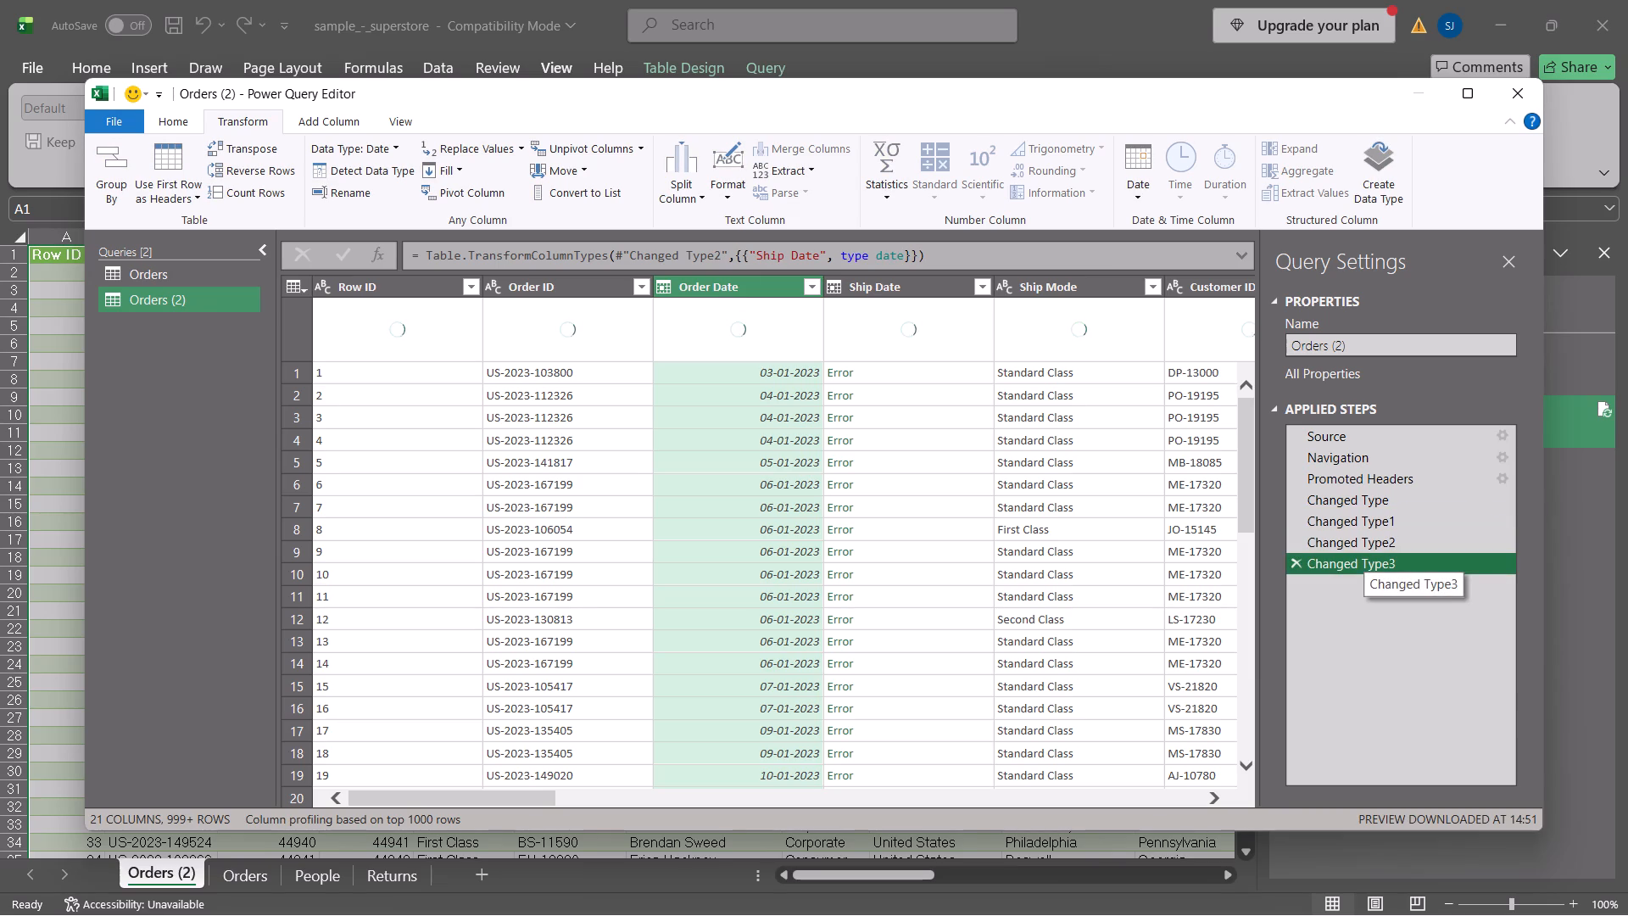
Change the Ship Date column's data type to Date/Time/Timezone, adding the conversion as a separate new step.
left_click(907, 281)
left_click(836, 288)
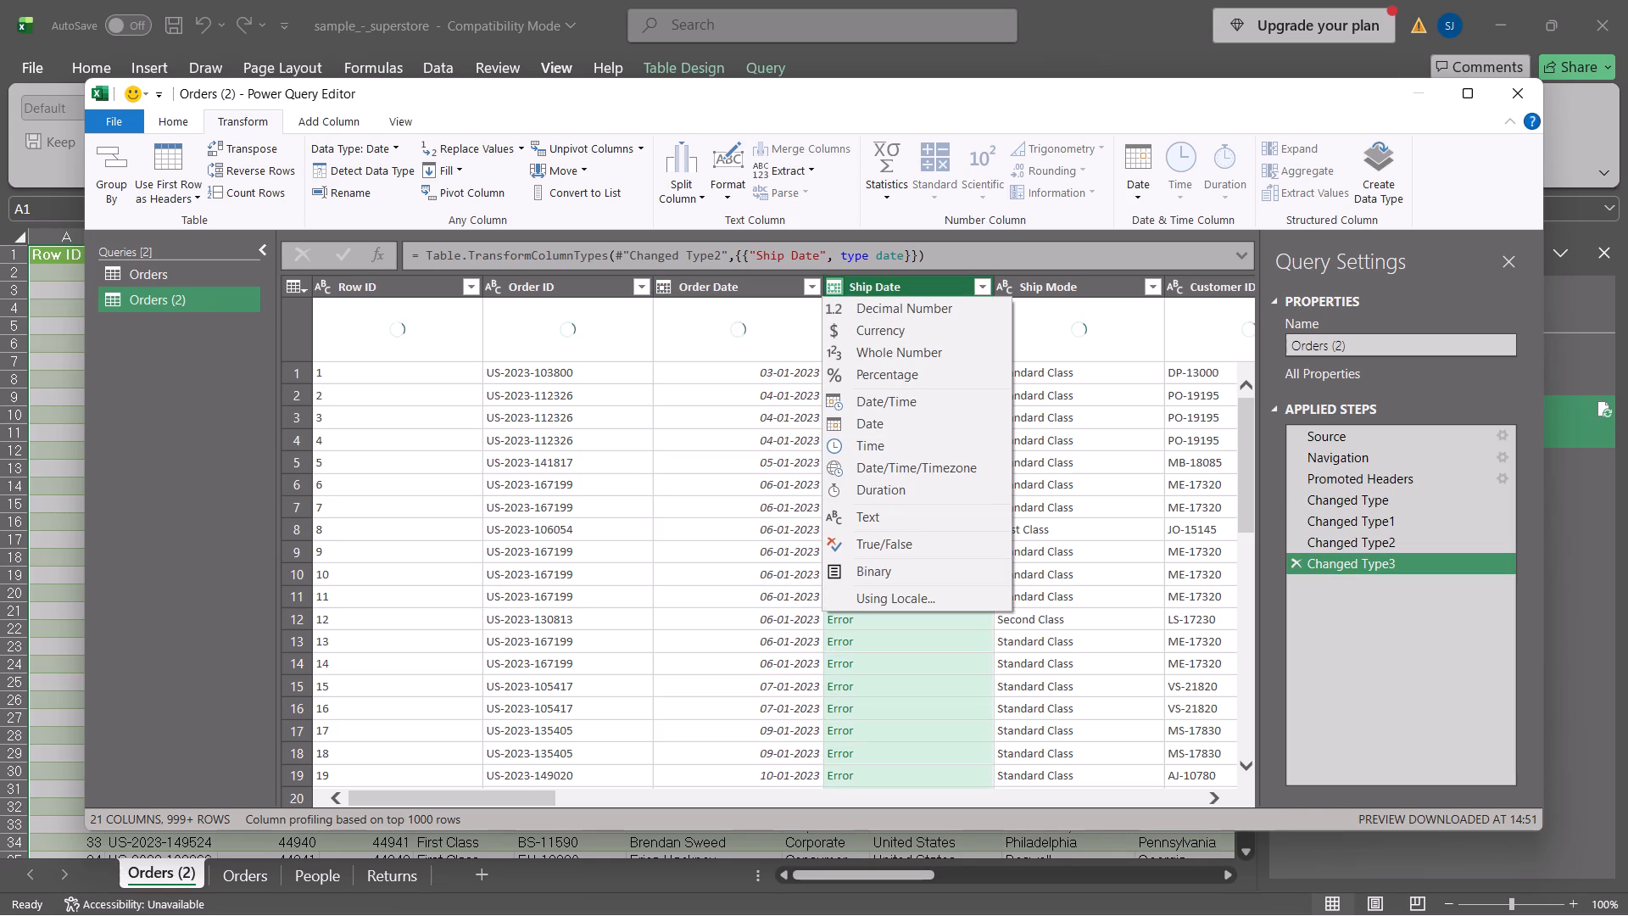
scroll(939, 550, "down", 2)
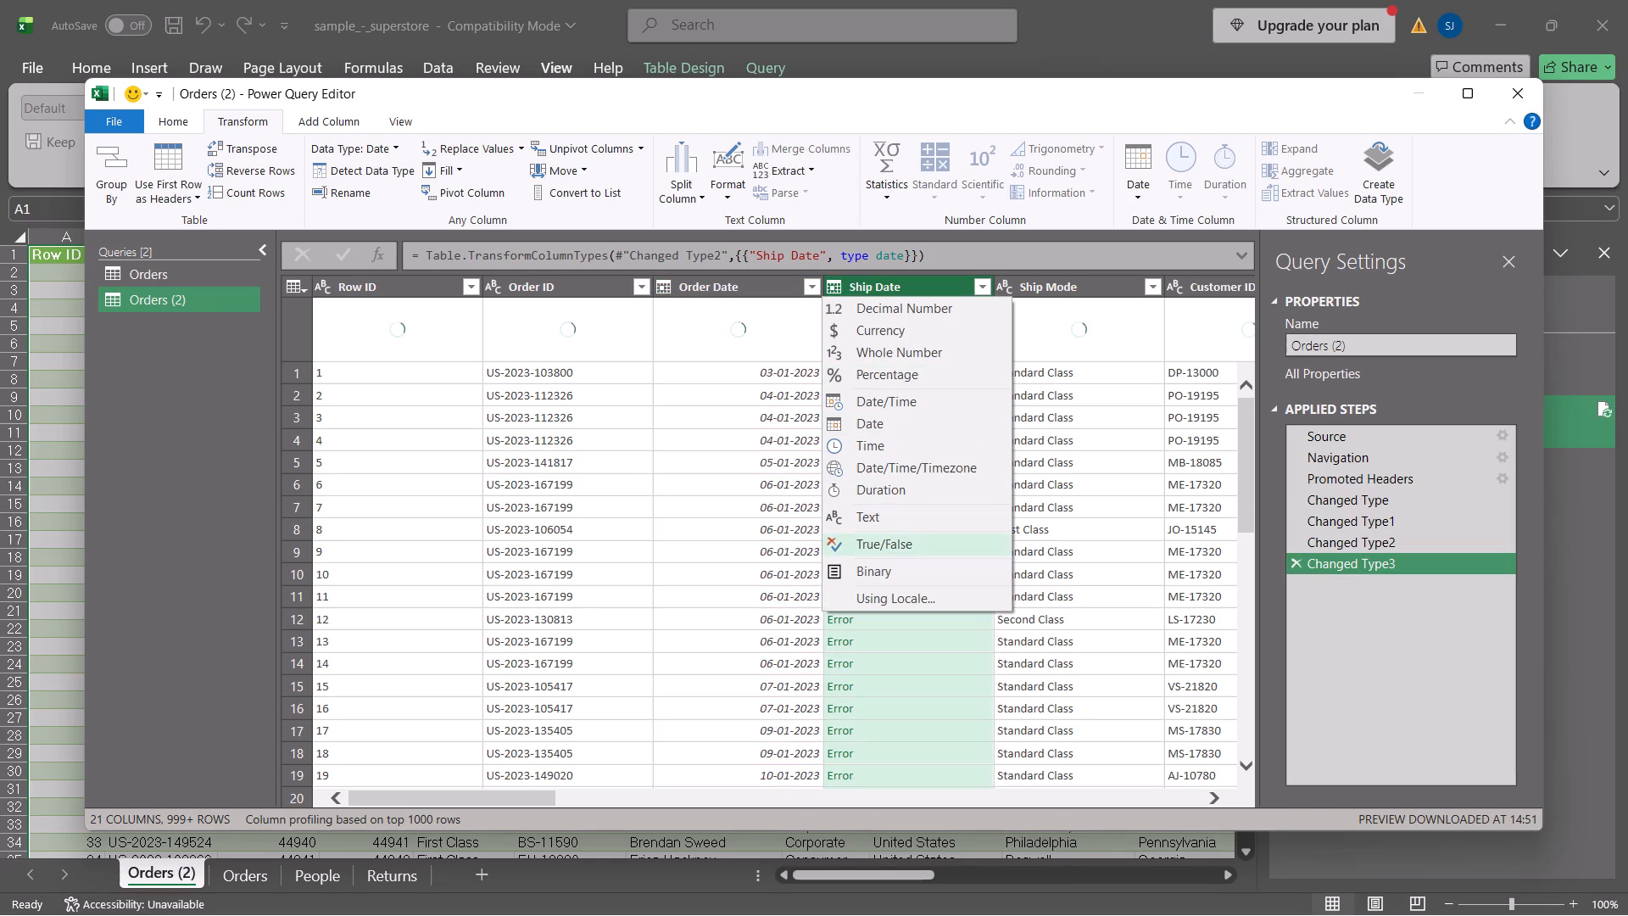
left_click(952, 467)
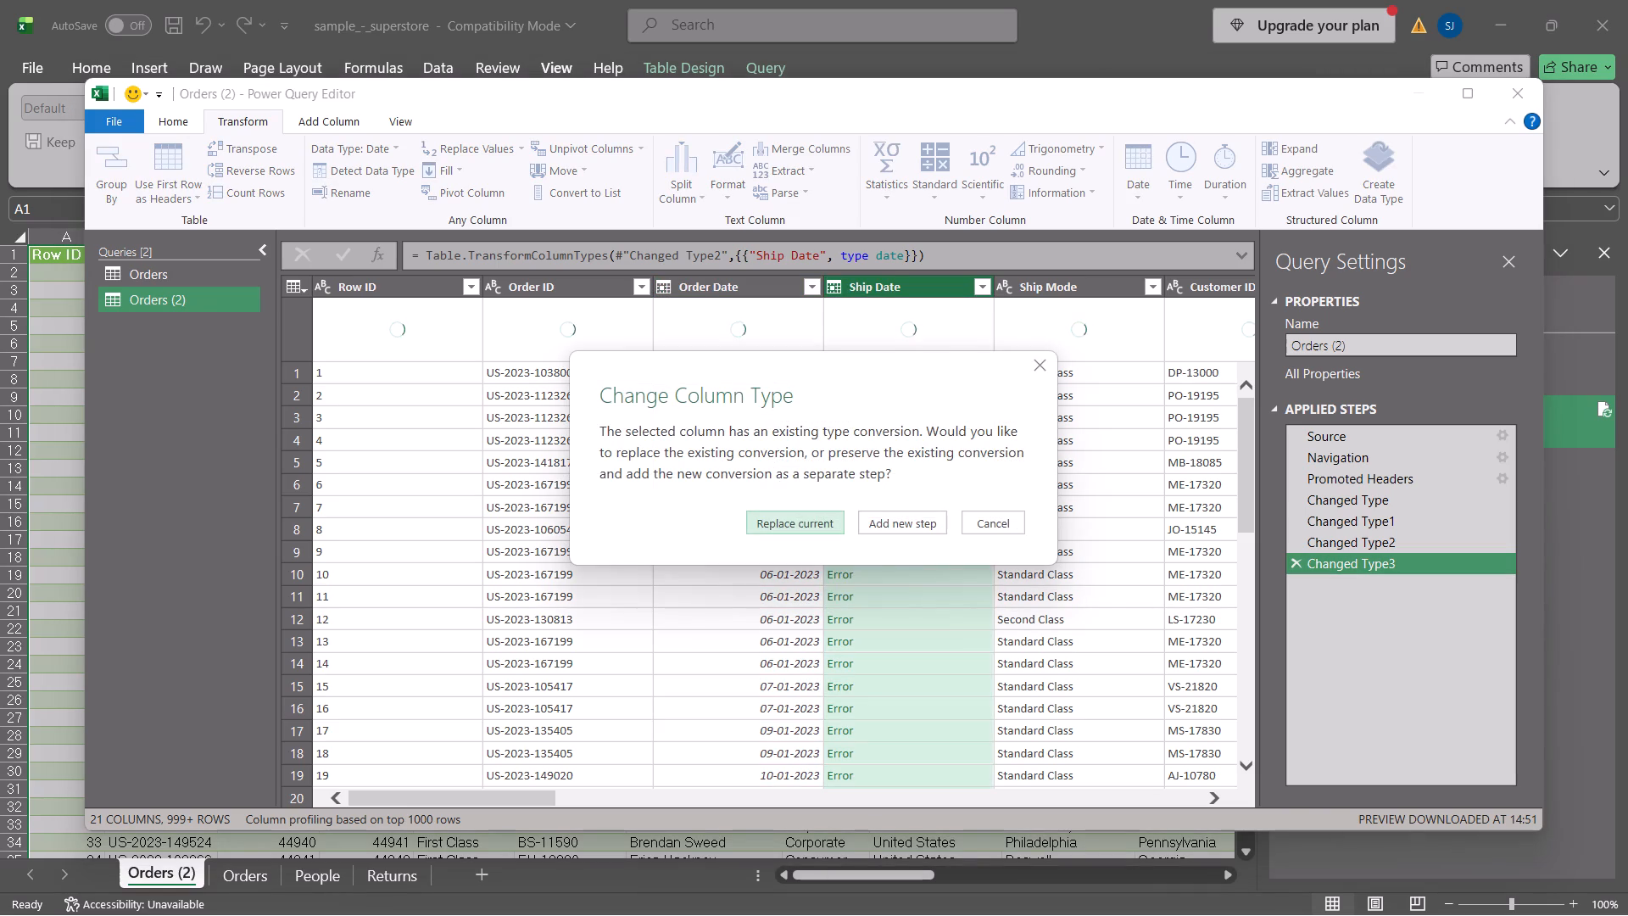
left_click(903, 517)
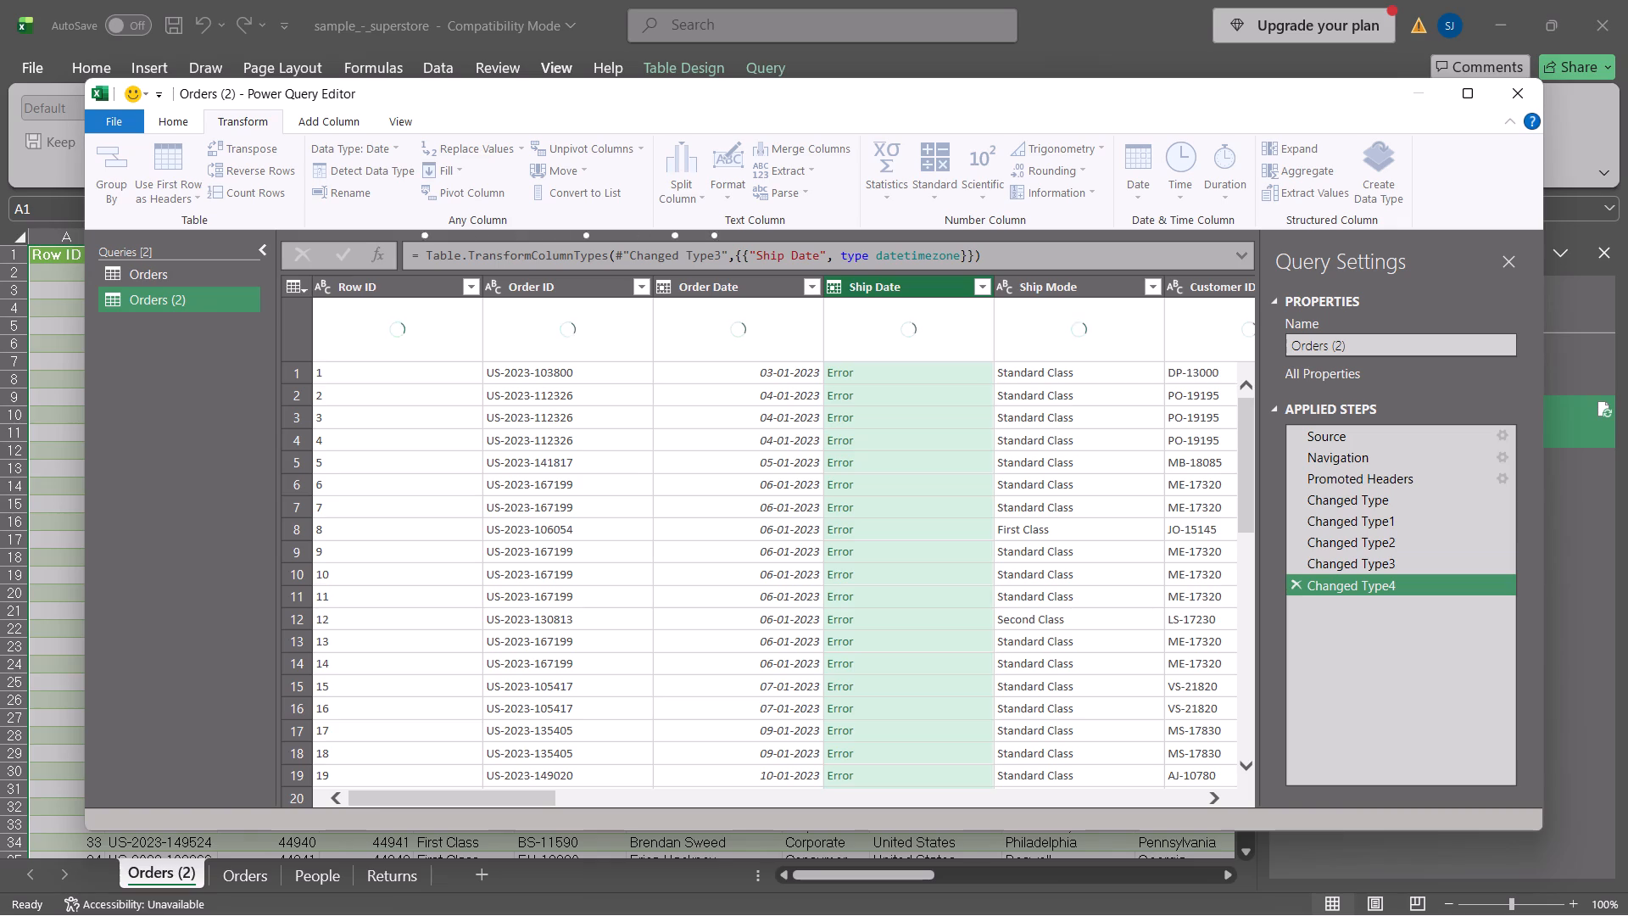
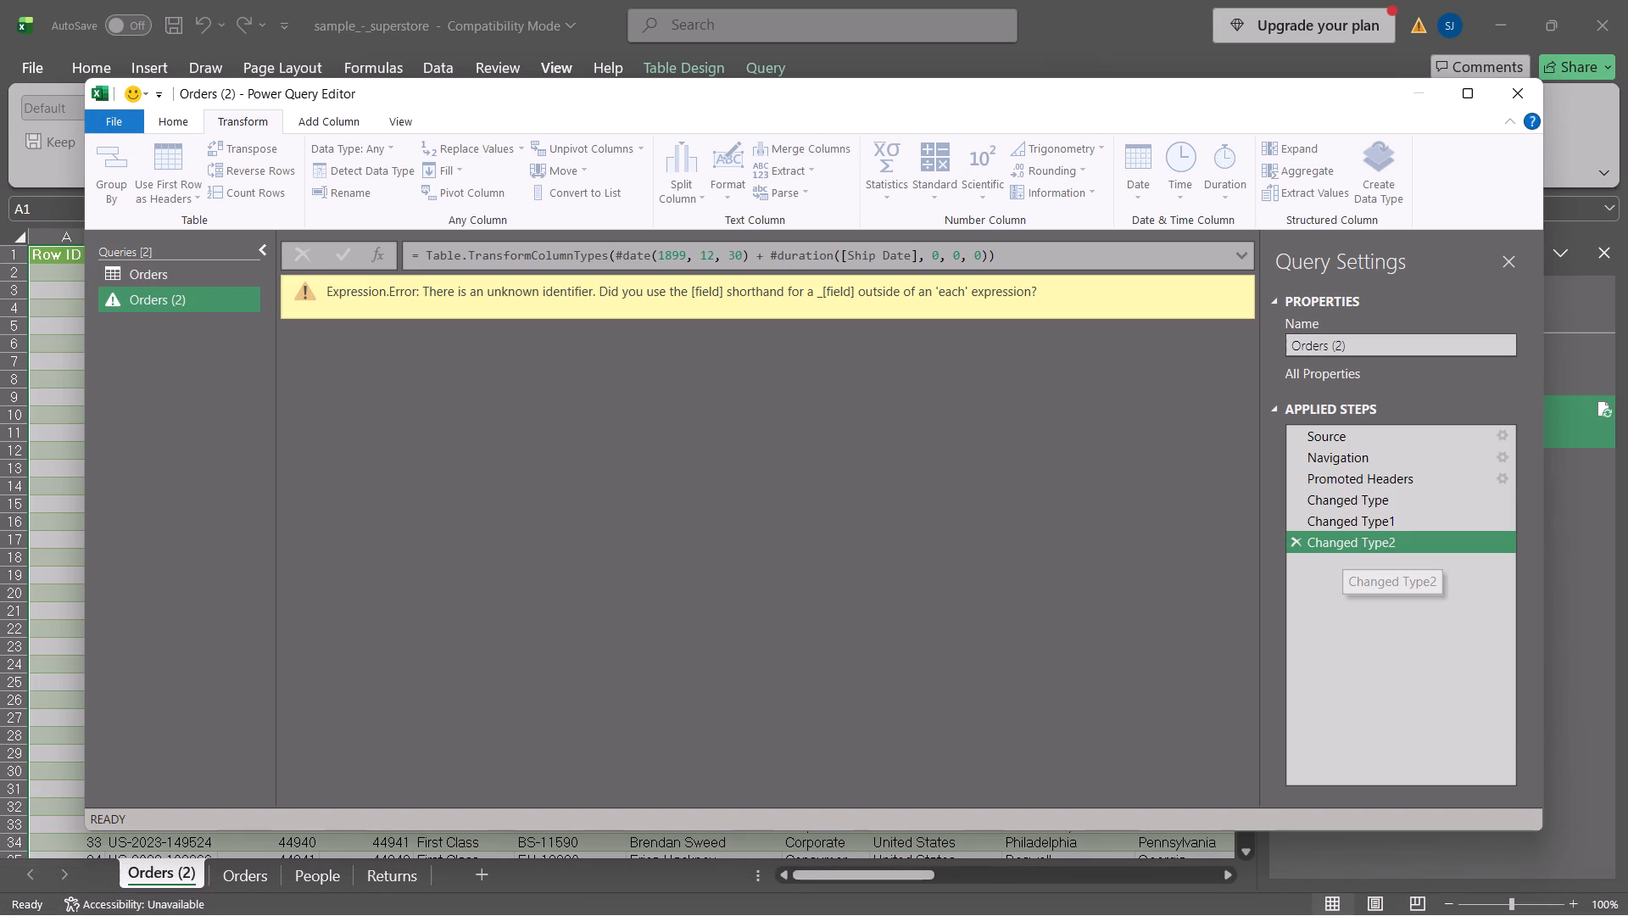
Delete the Changed Type2 step from the Orders (2) query.
left_click(1324, 519)
left_click(1336, 540)
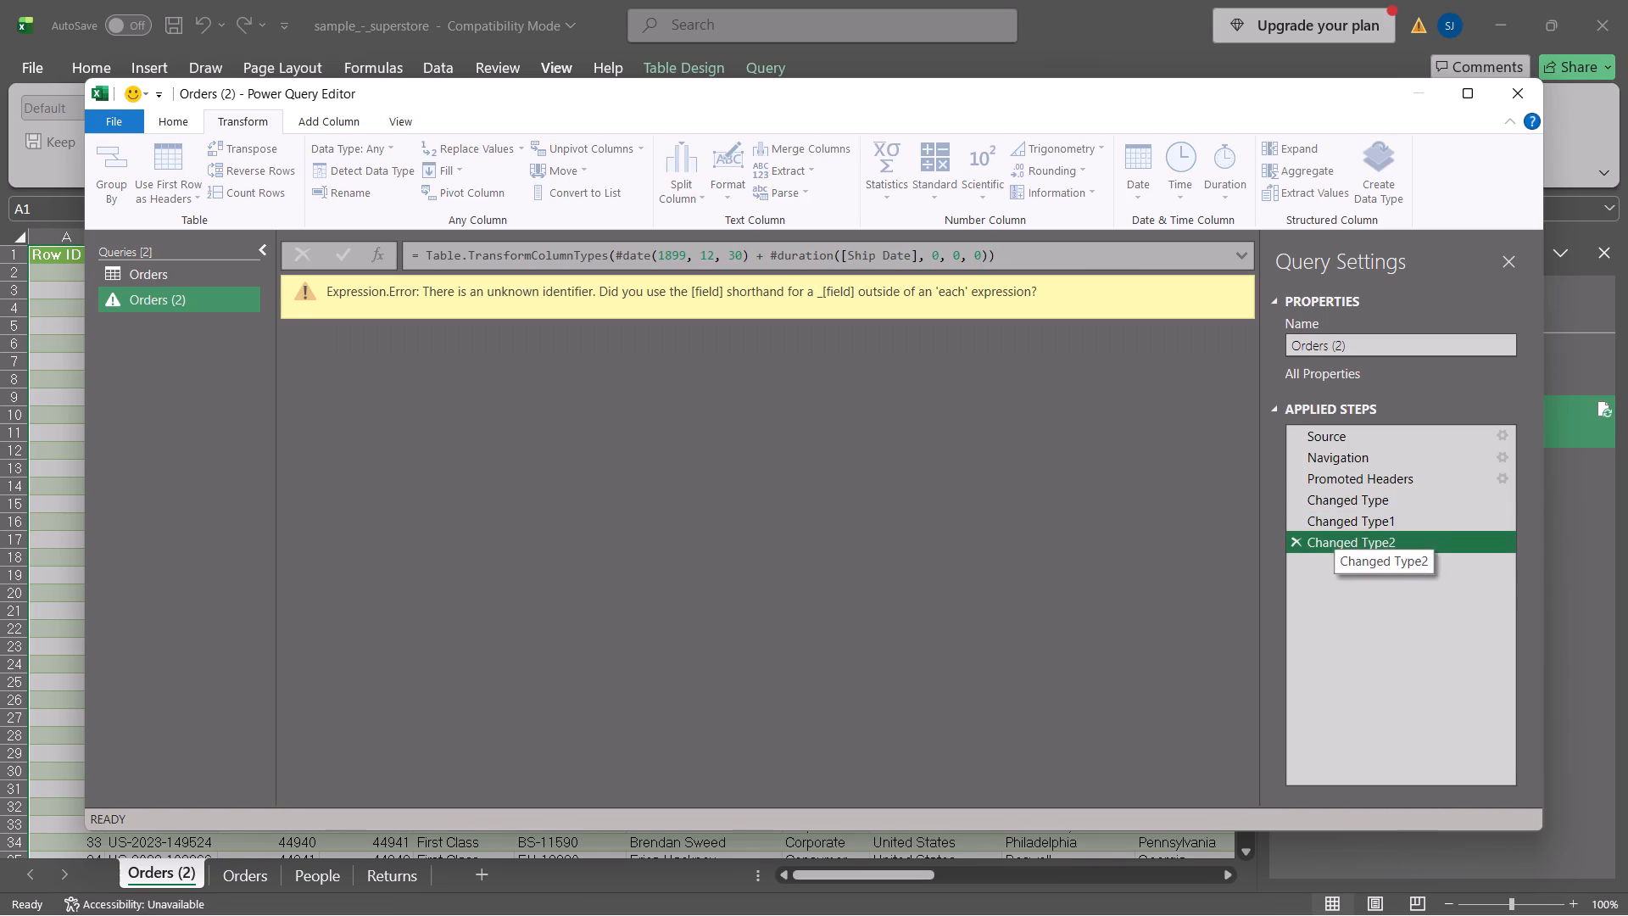
left_click(1291, 541)
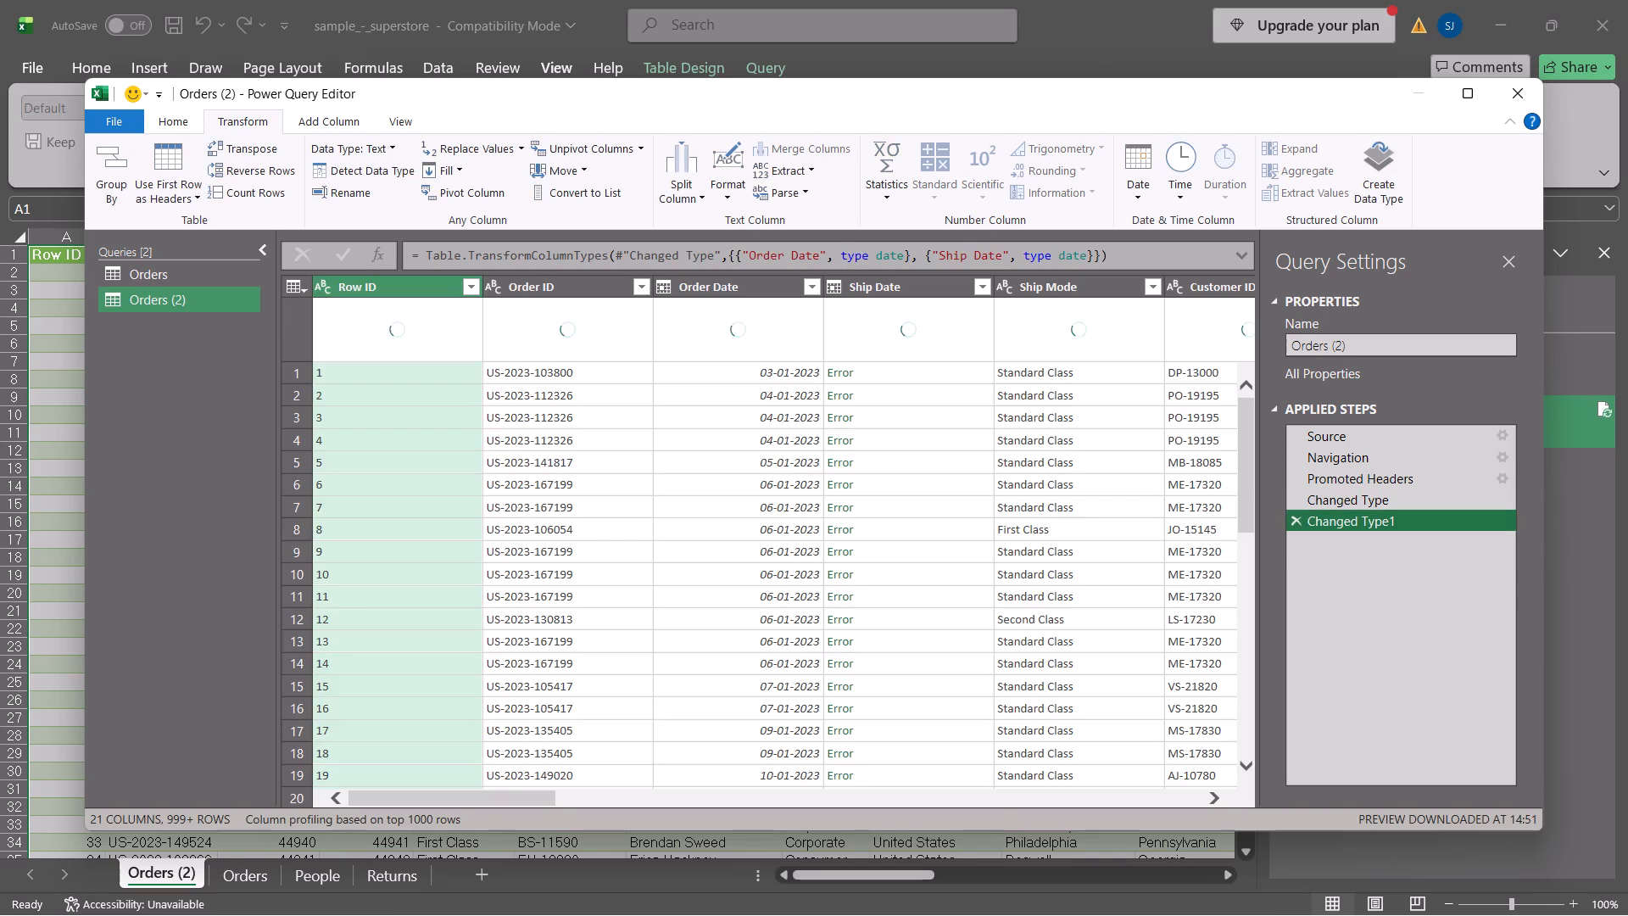
Change the Ship Date column's data type to Whole Number, adding the conversion as a separate new step.
left_click(928, 377)
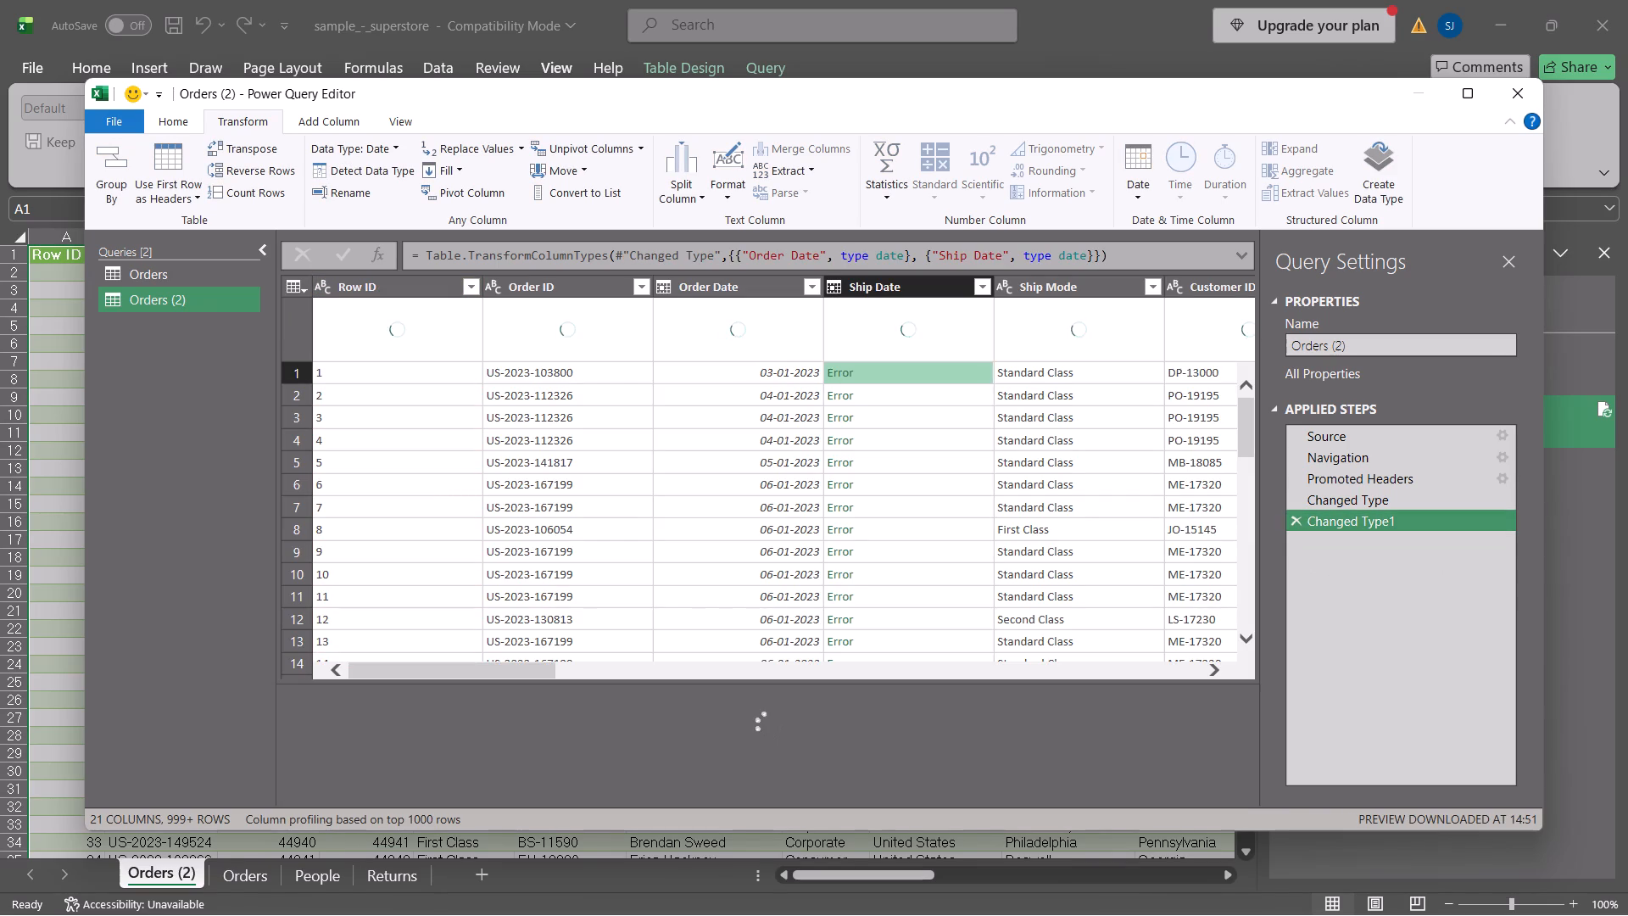
left_click(931, 493)
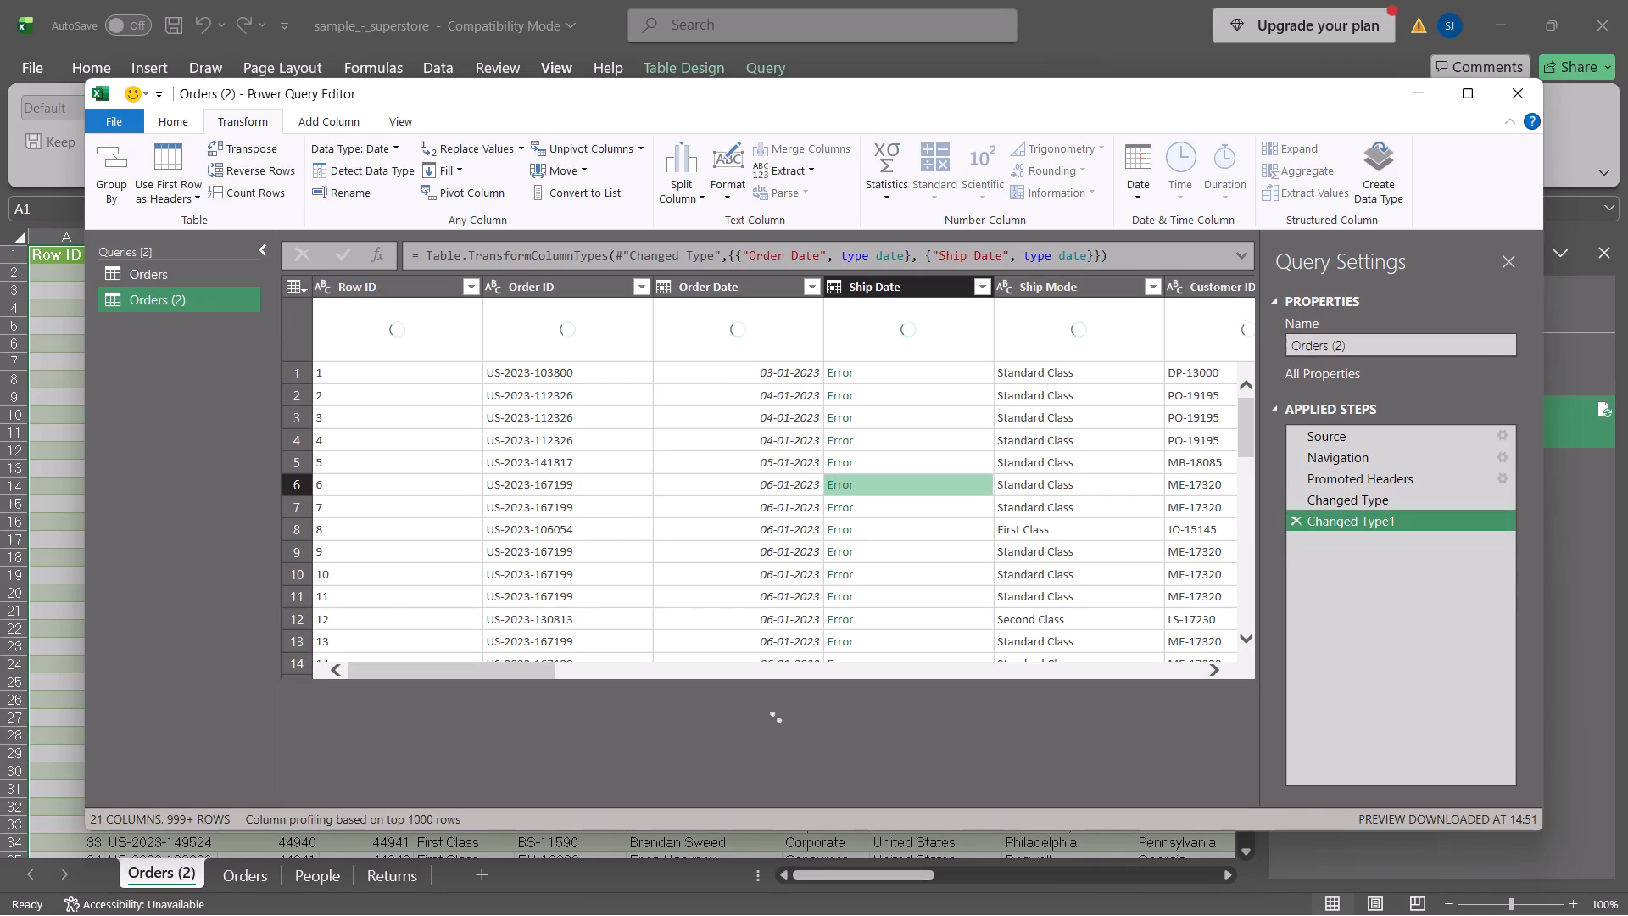
left_click(900, 291)
left_click(829, 286)
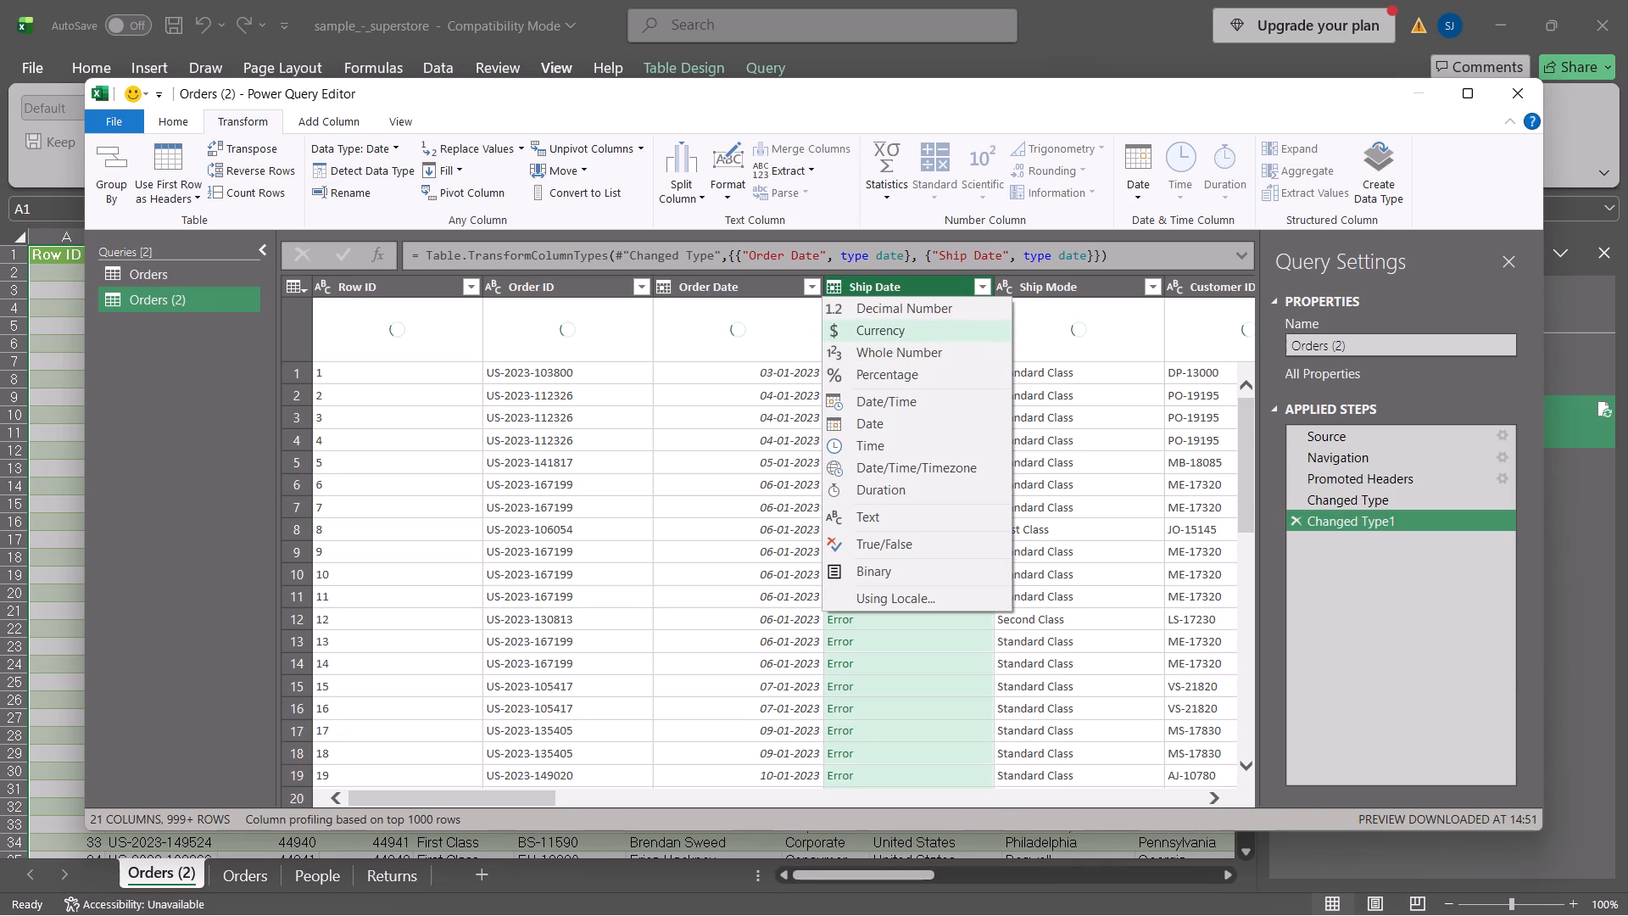
left_click(879, 360)
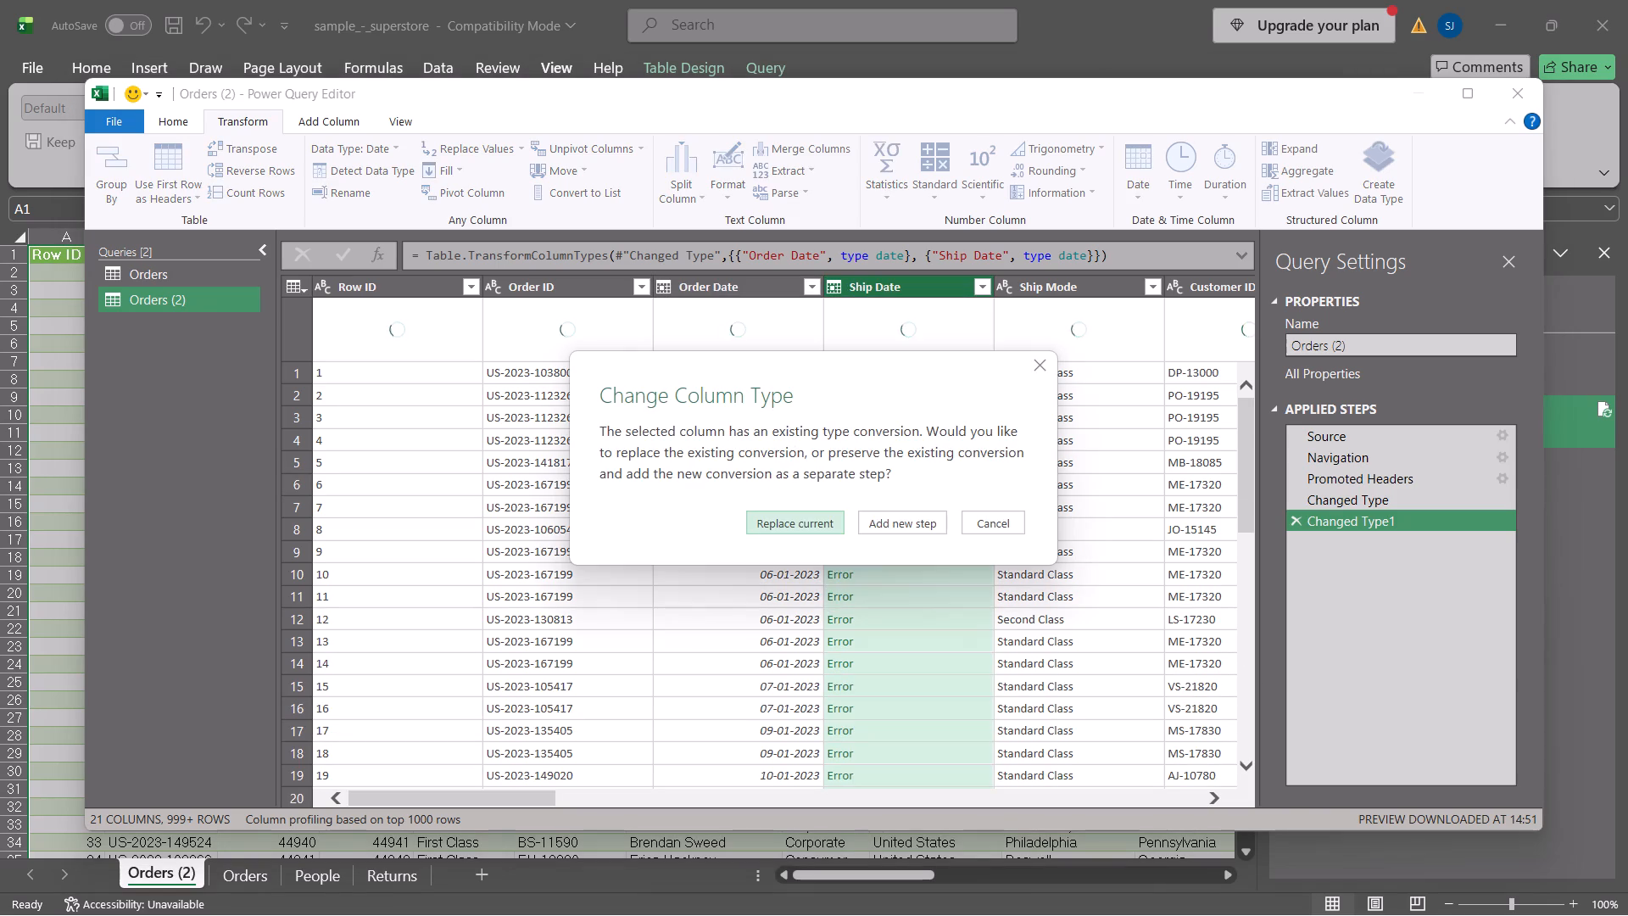
left_click(890, 531)
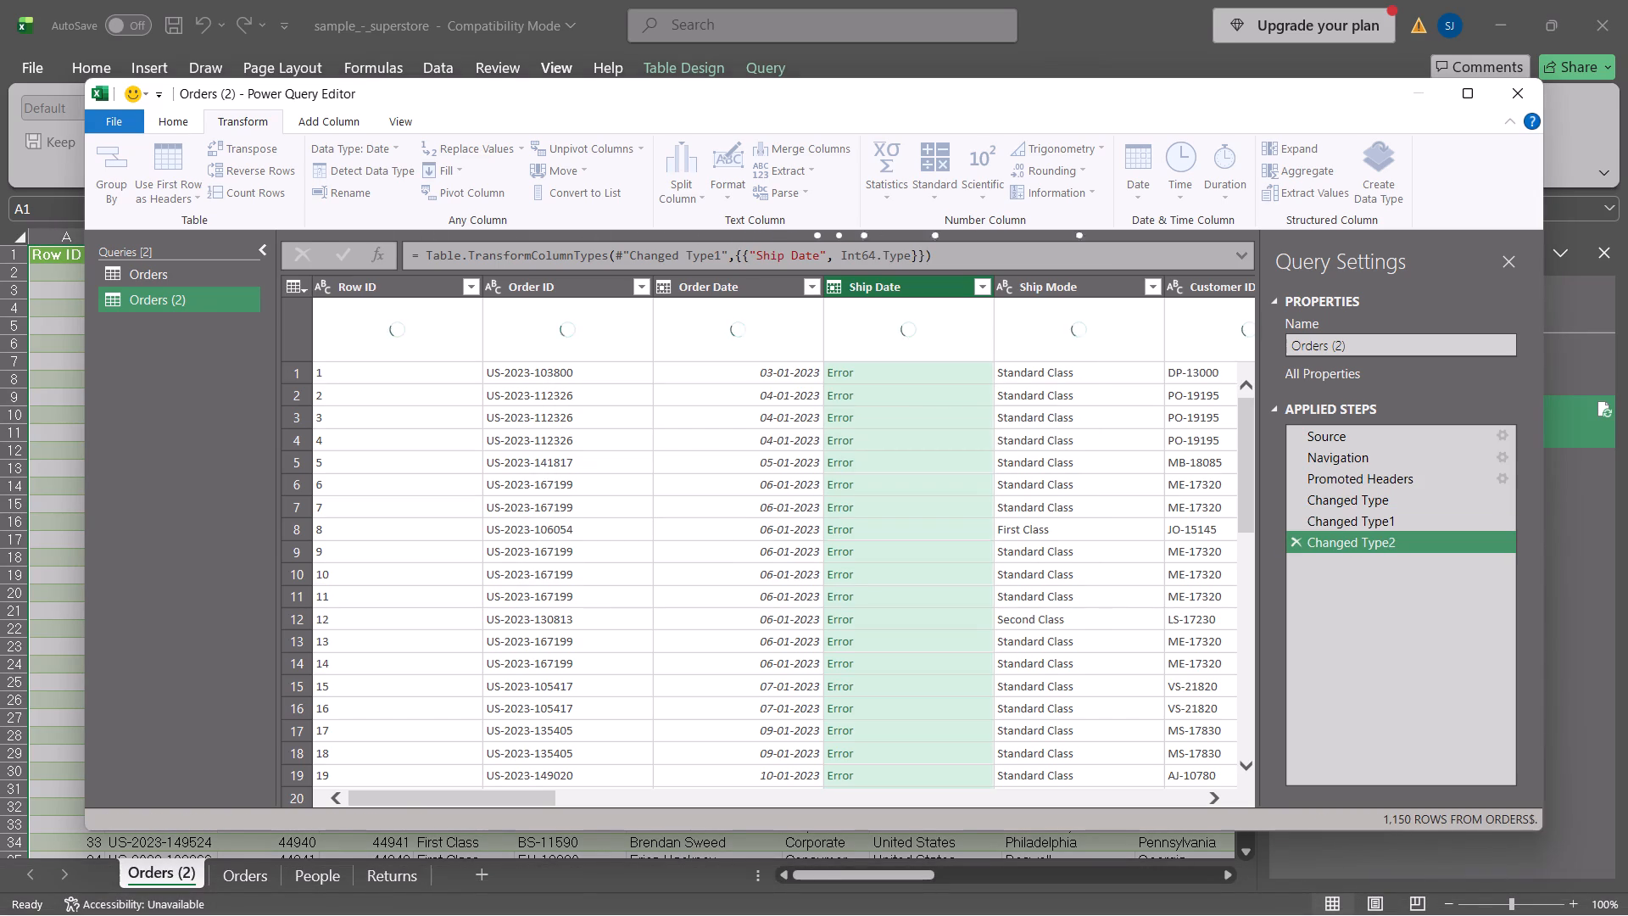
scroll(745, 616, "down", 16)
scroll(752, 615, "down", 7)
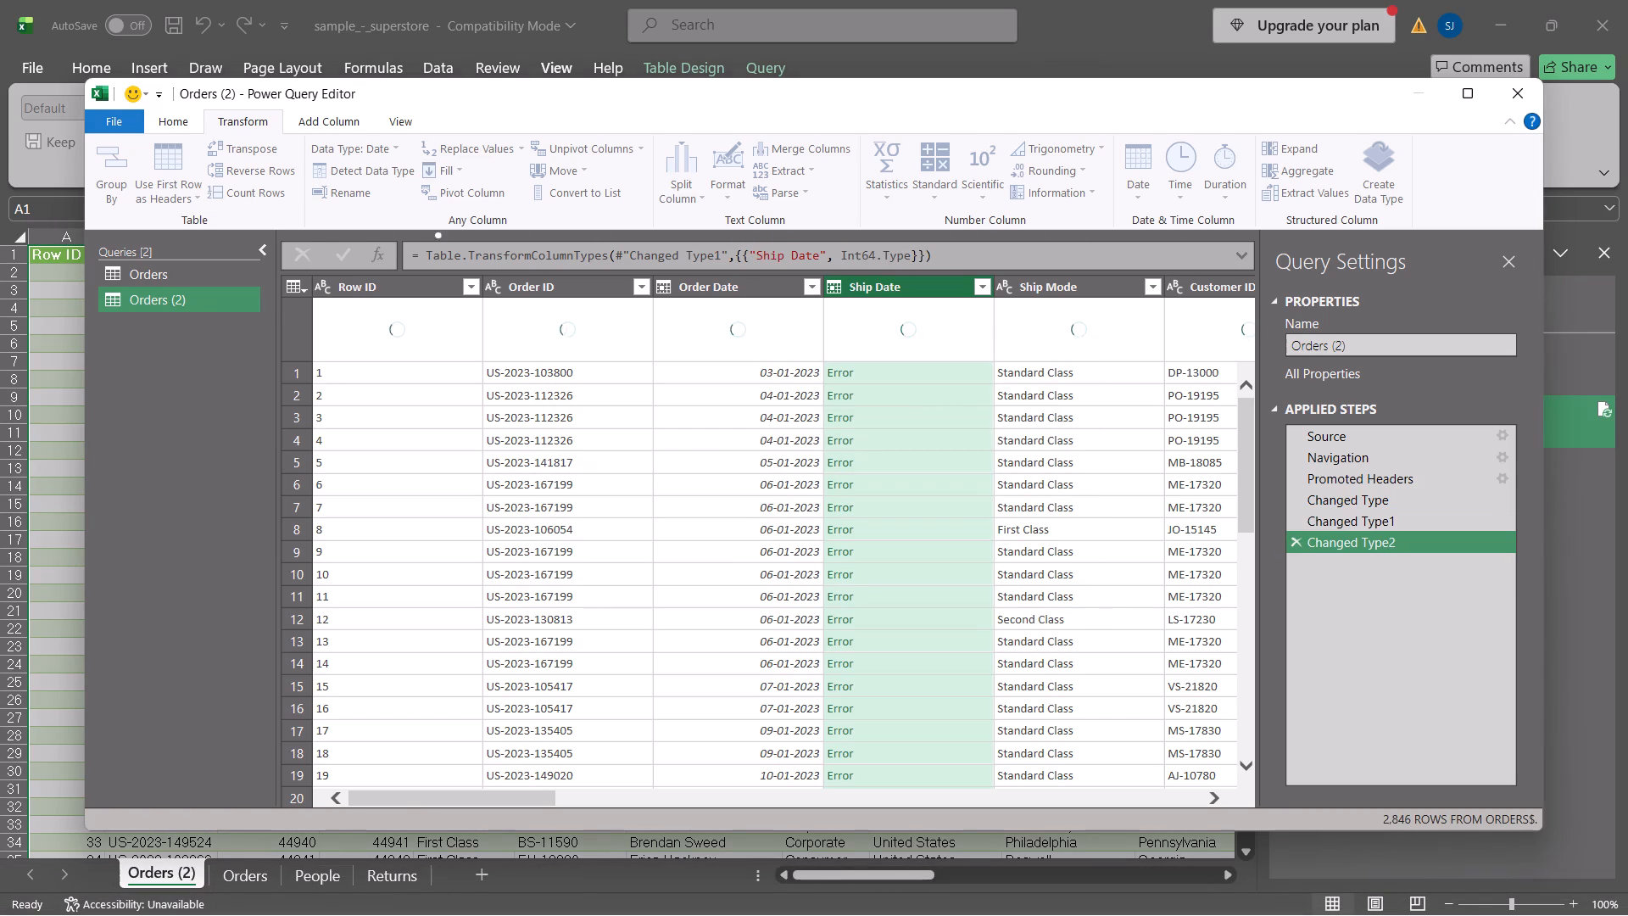
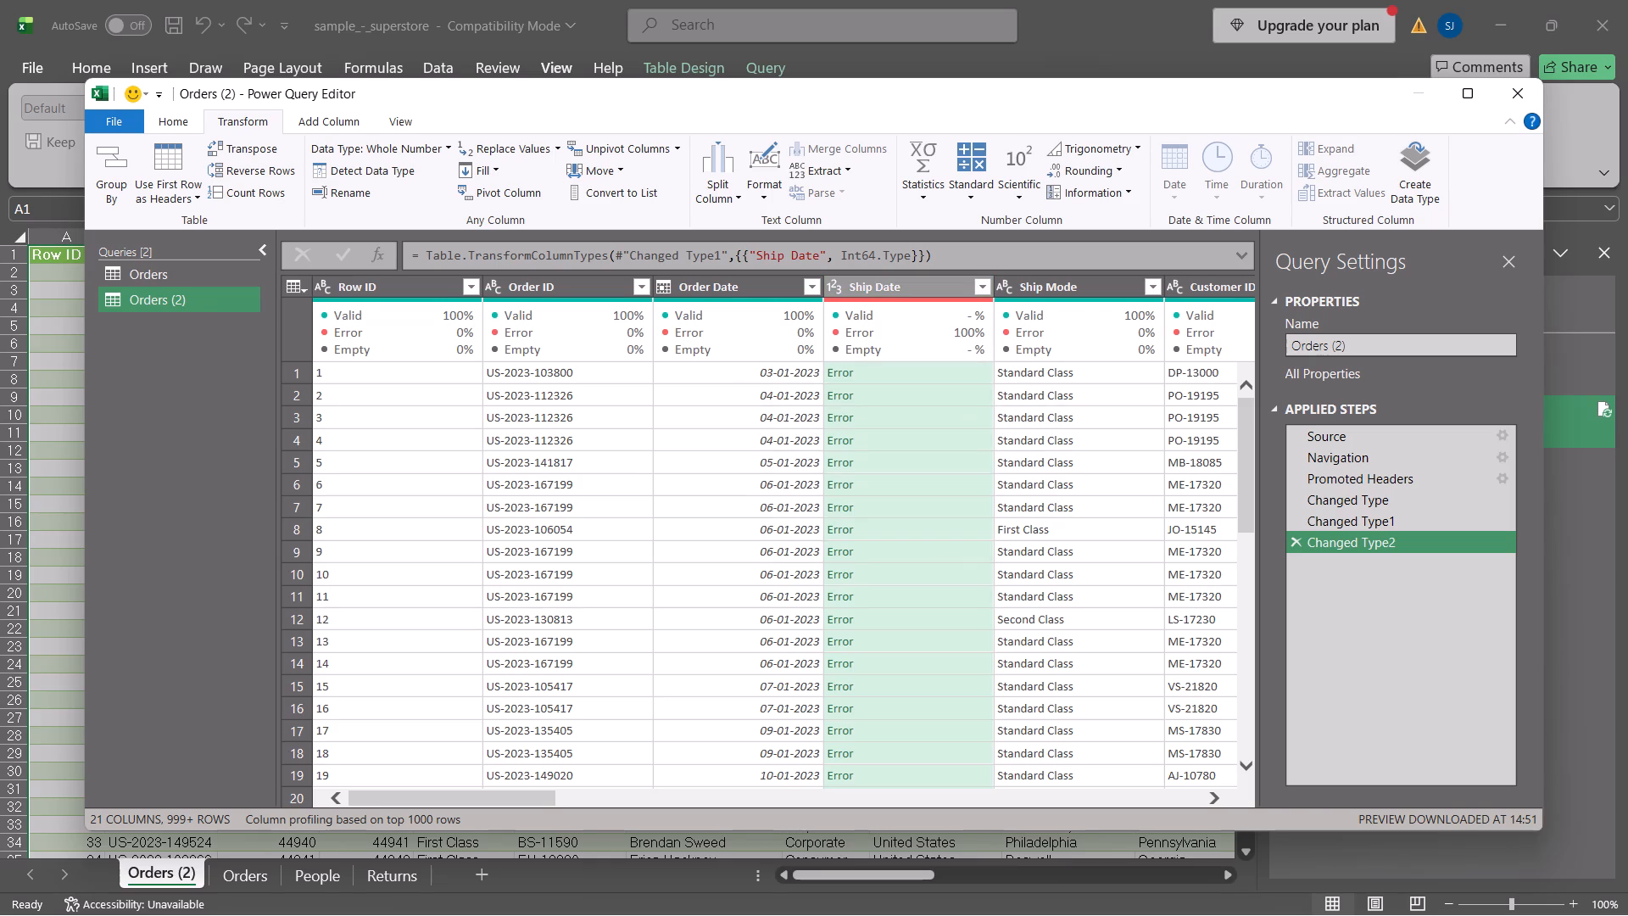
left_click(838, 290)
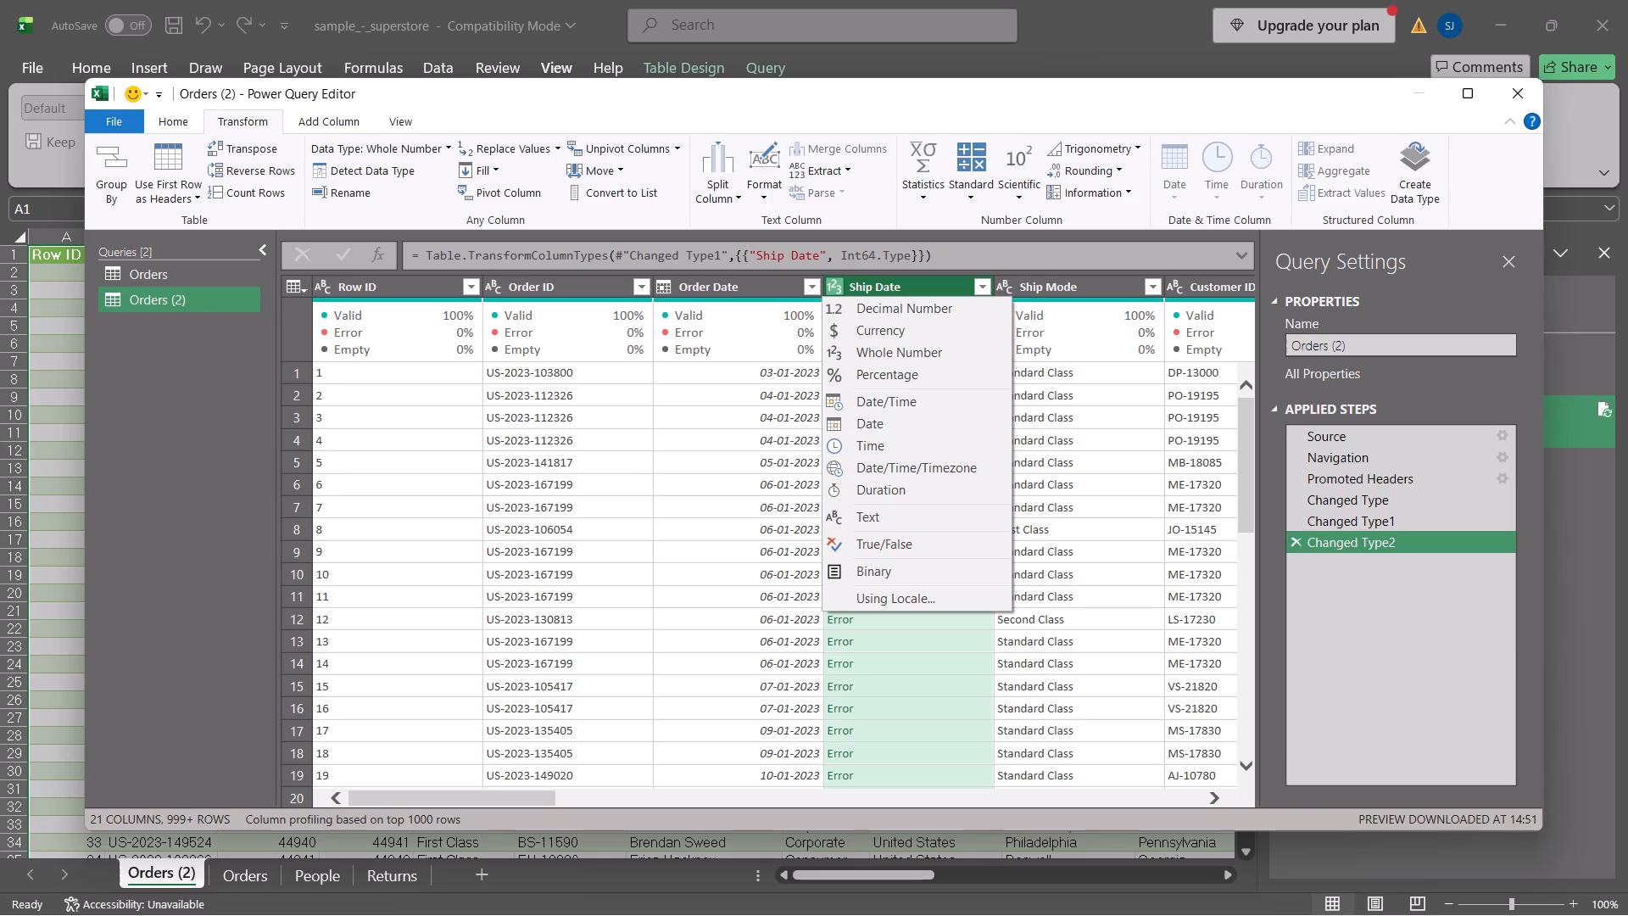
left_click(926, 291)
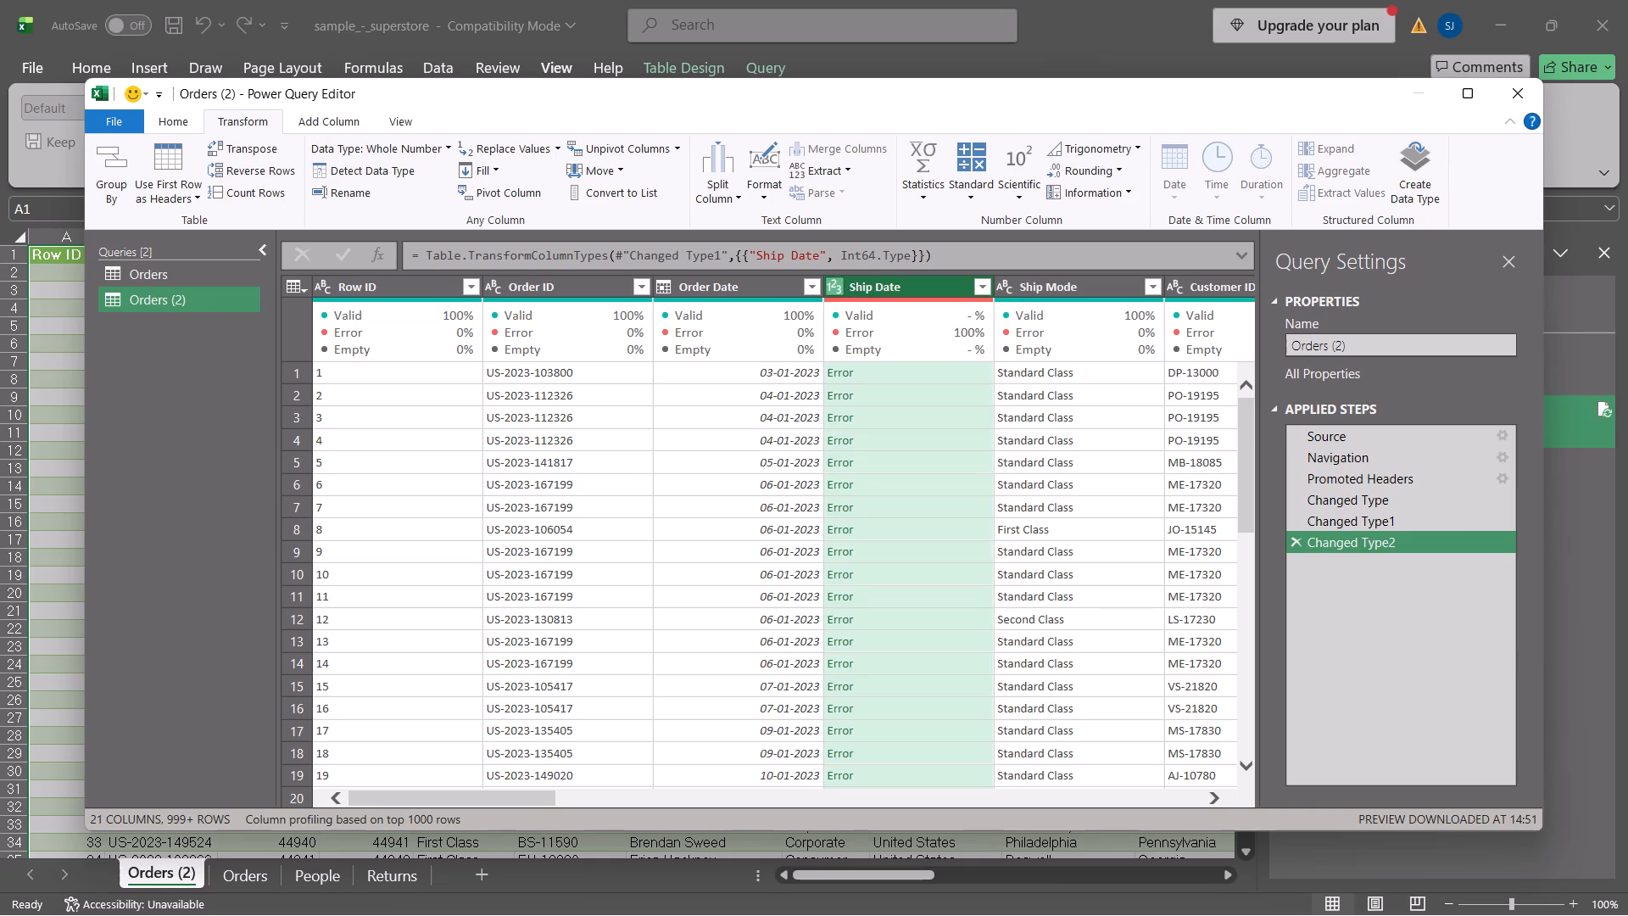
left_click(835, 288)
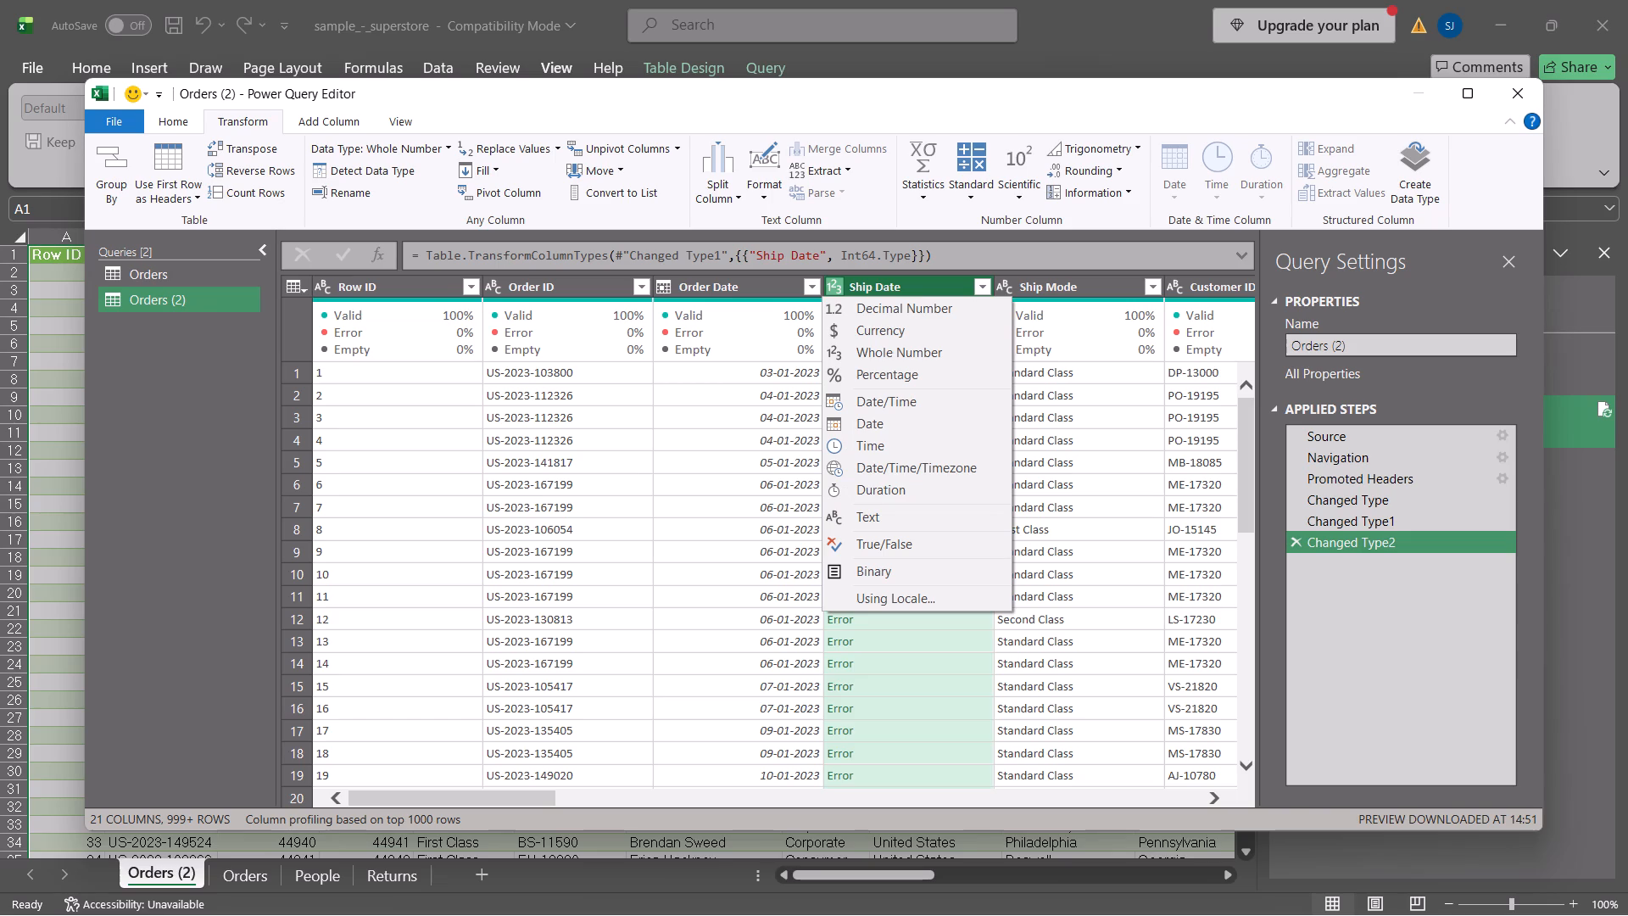
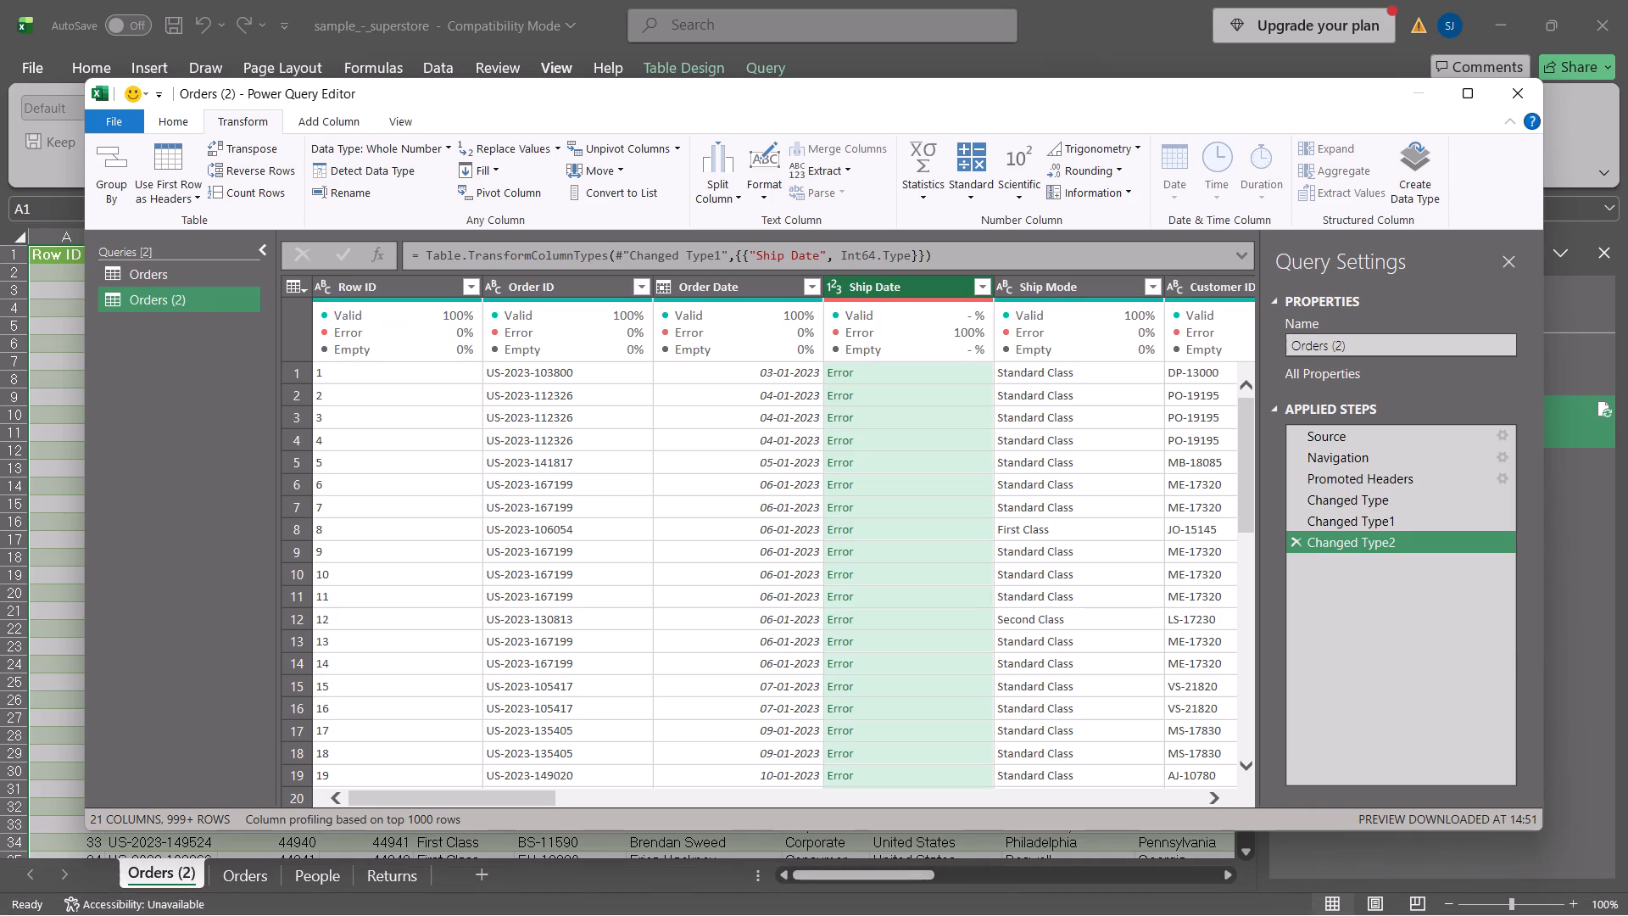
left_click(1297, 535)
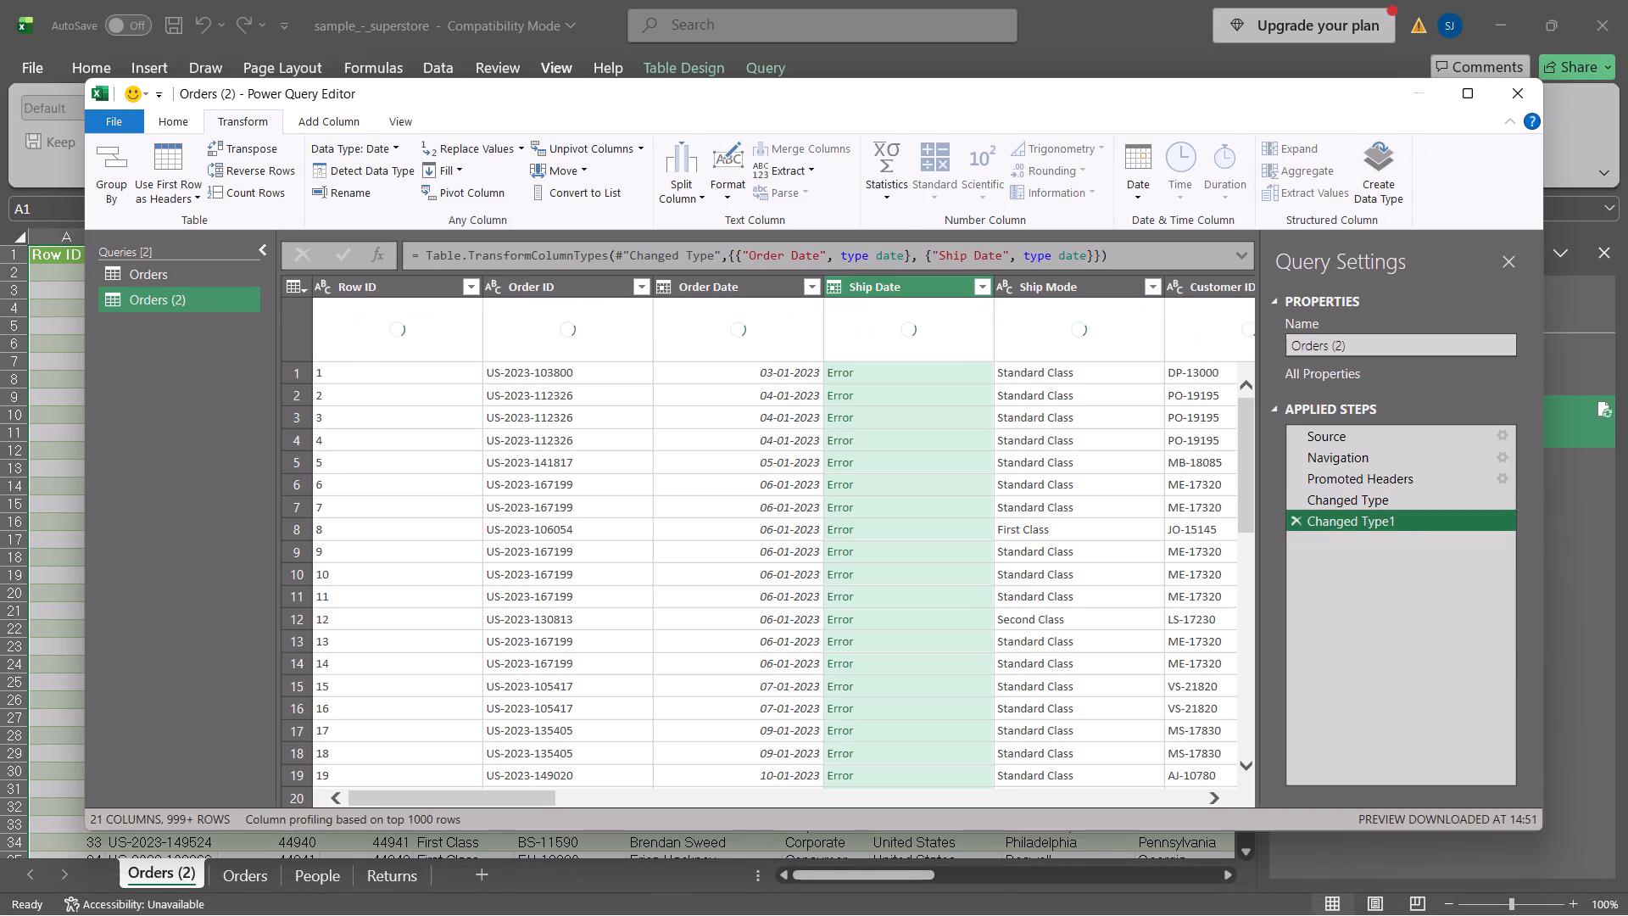
At the earlier Changed Type step, convert the Ship Date column to Whole Number and accept inserting the intermediate step.
left_click(1329, 489)
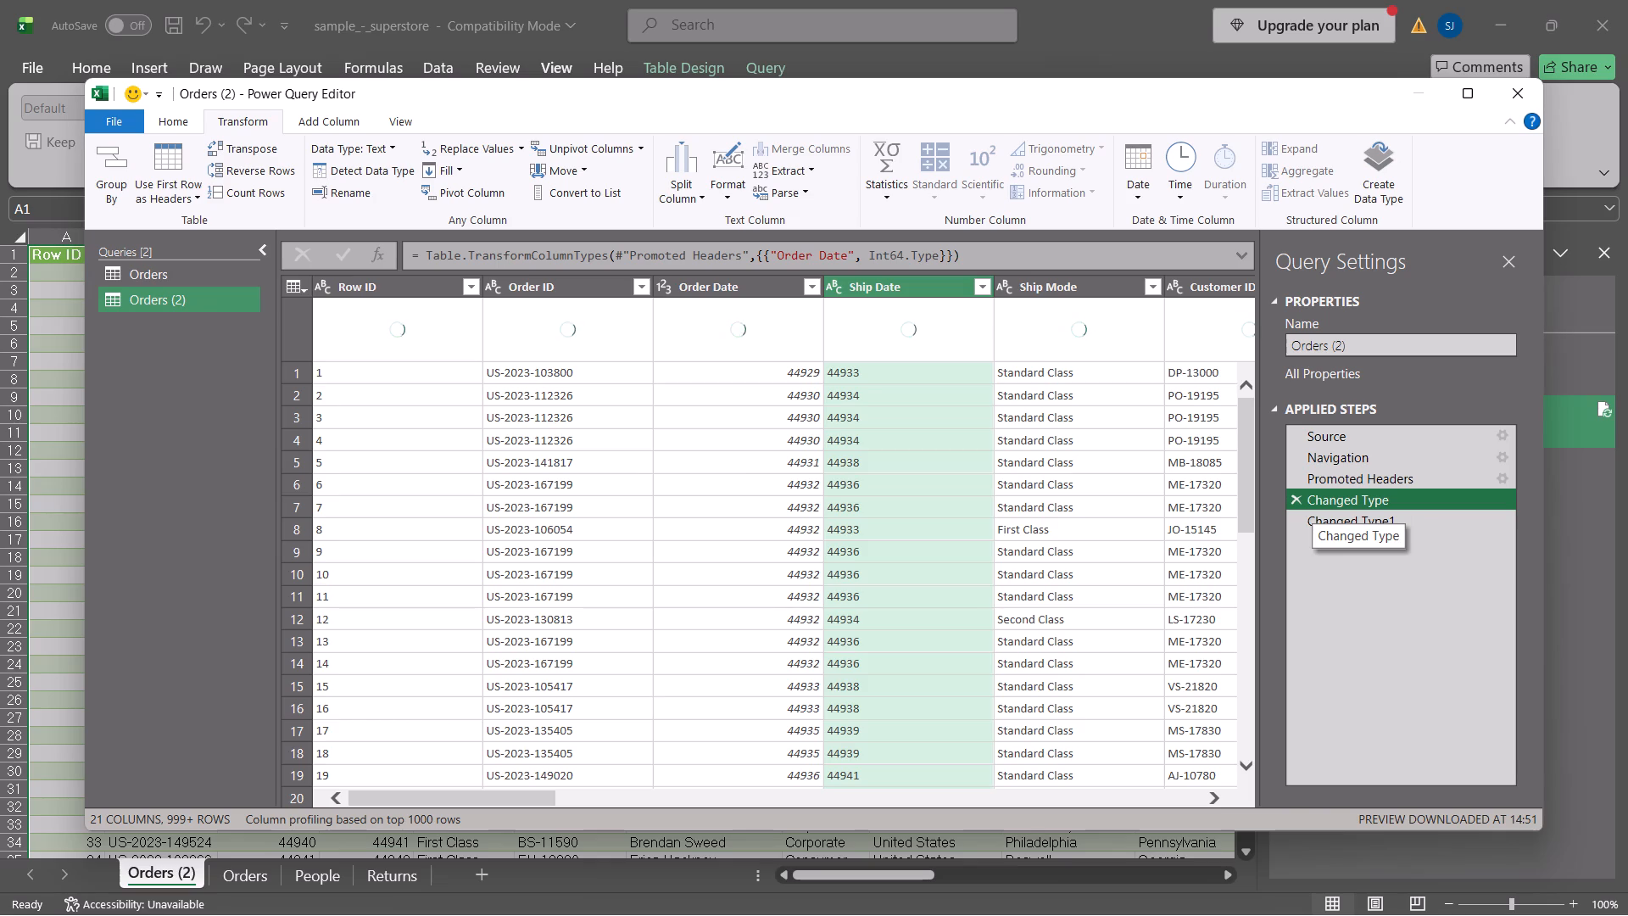
left_click(1340, 519)
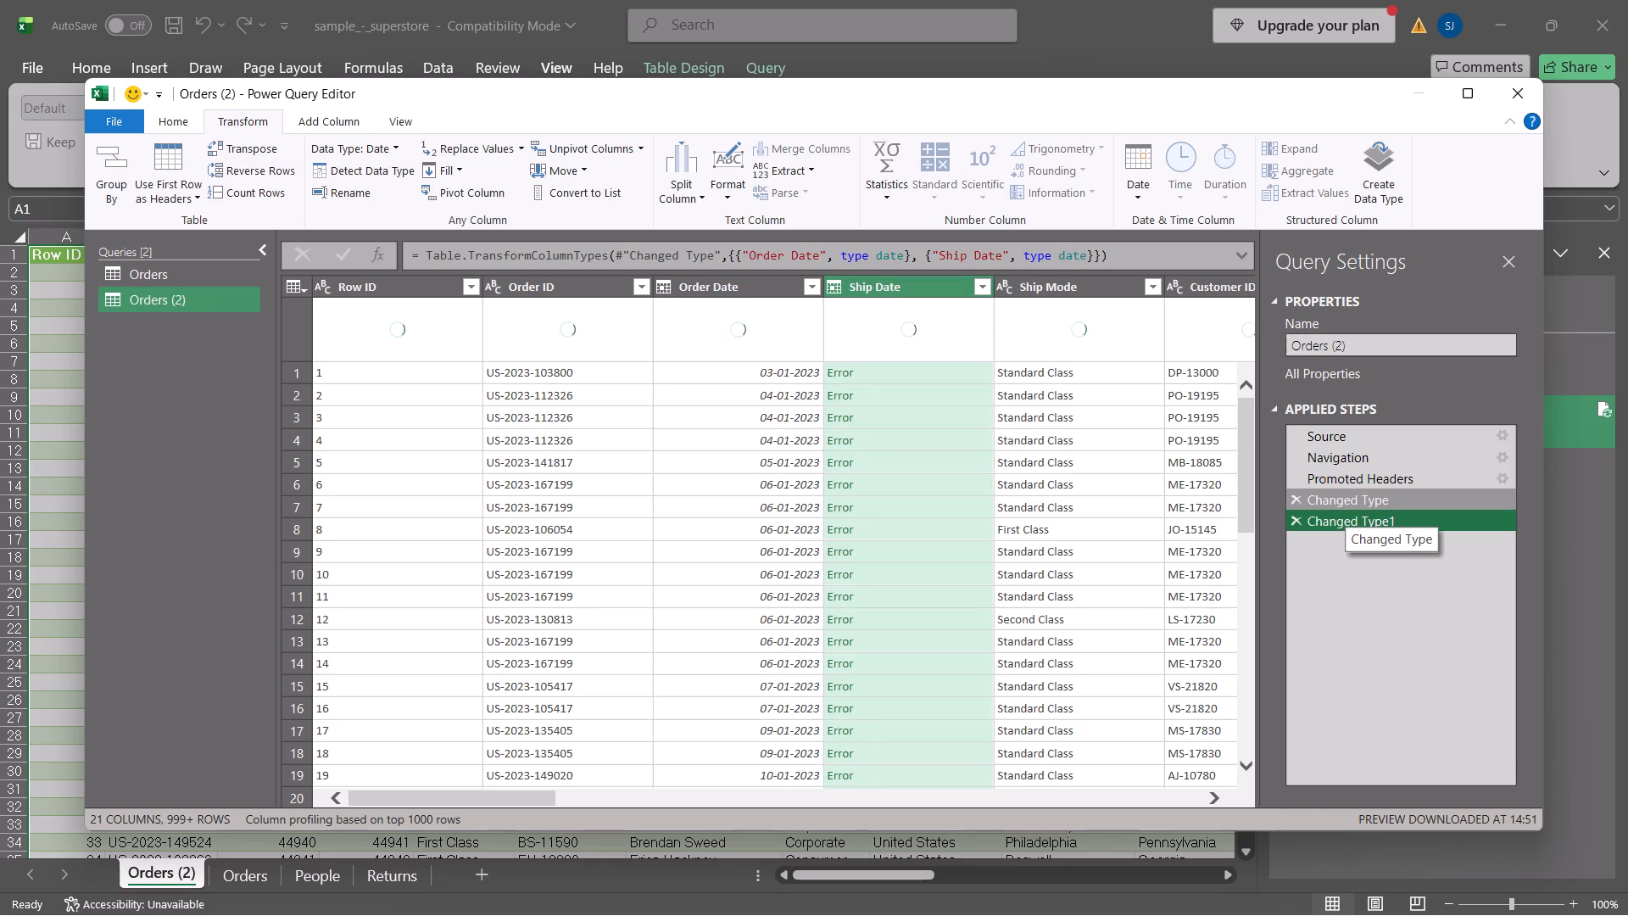
left_click(1345, 506)
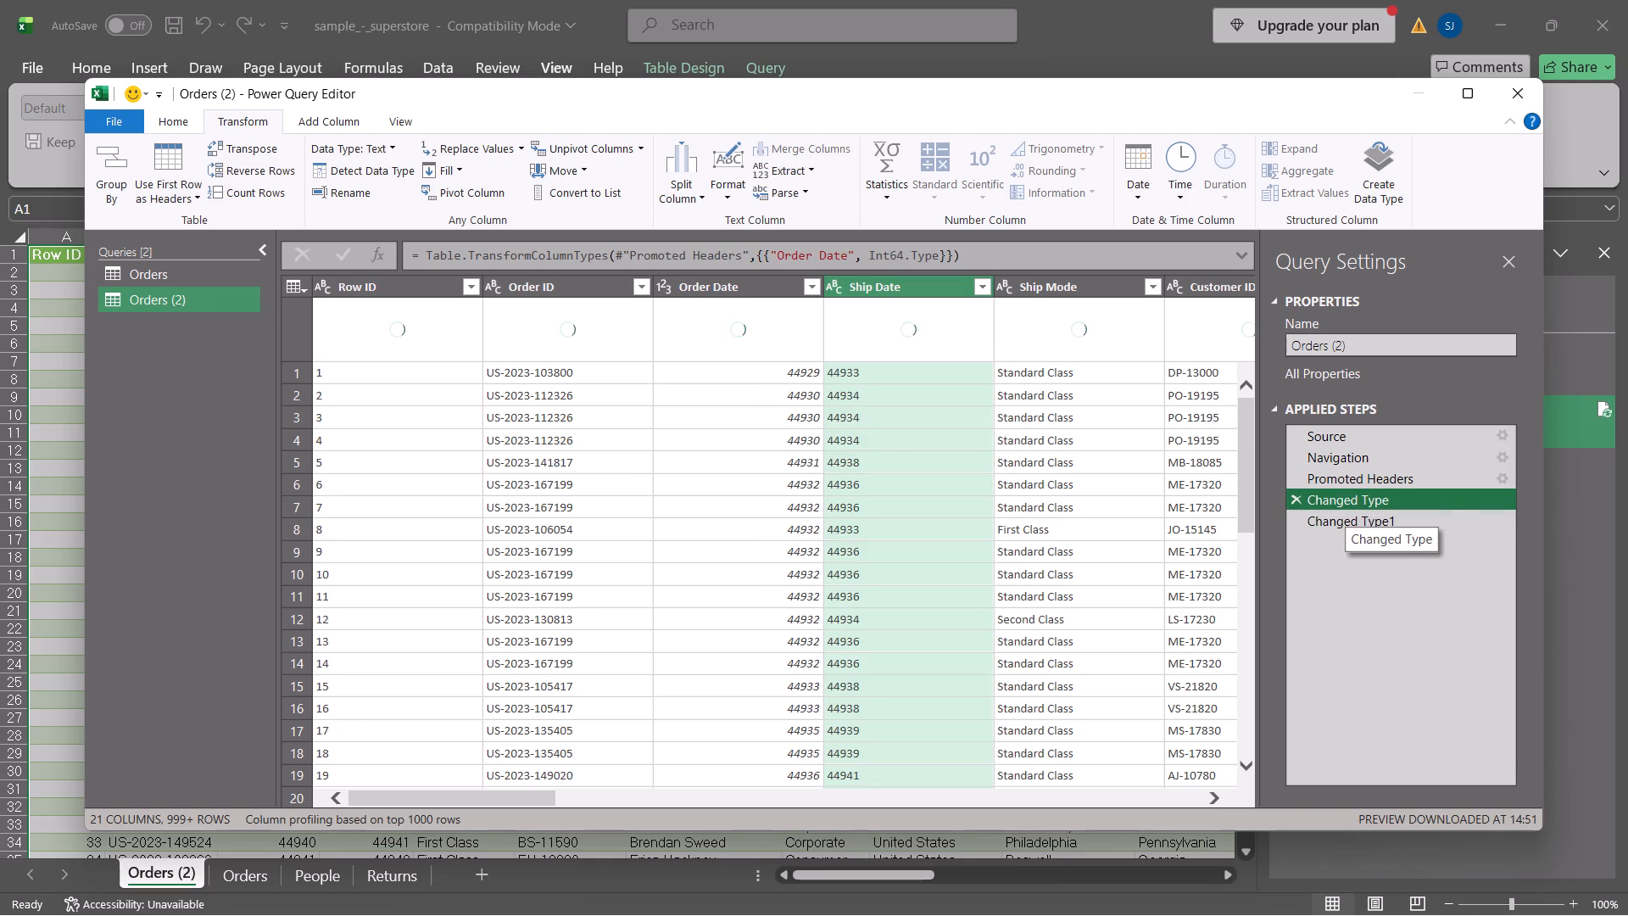
left_click(831, 280)
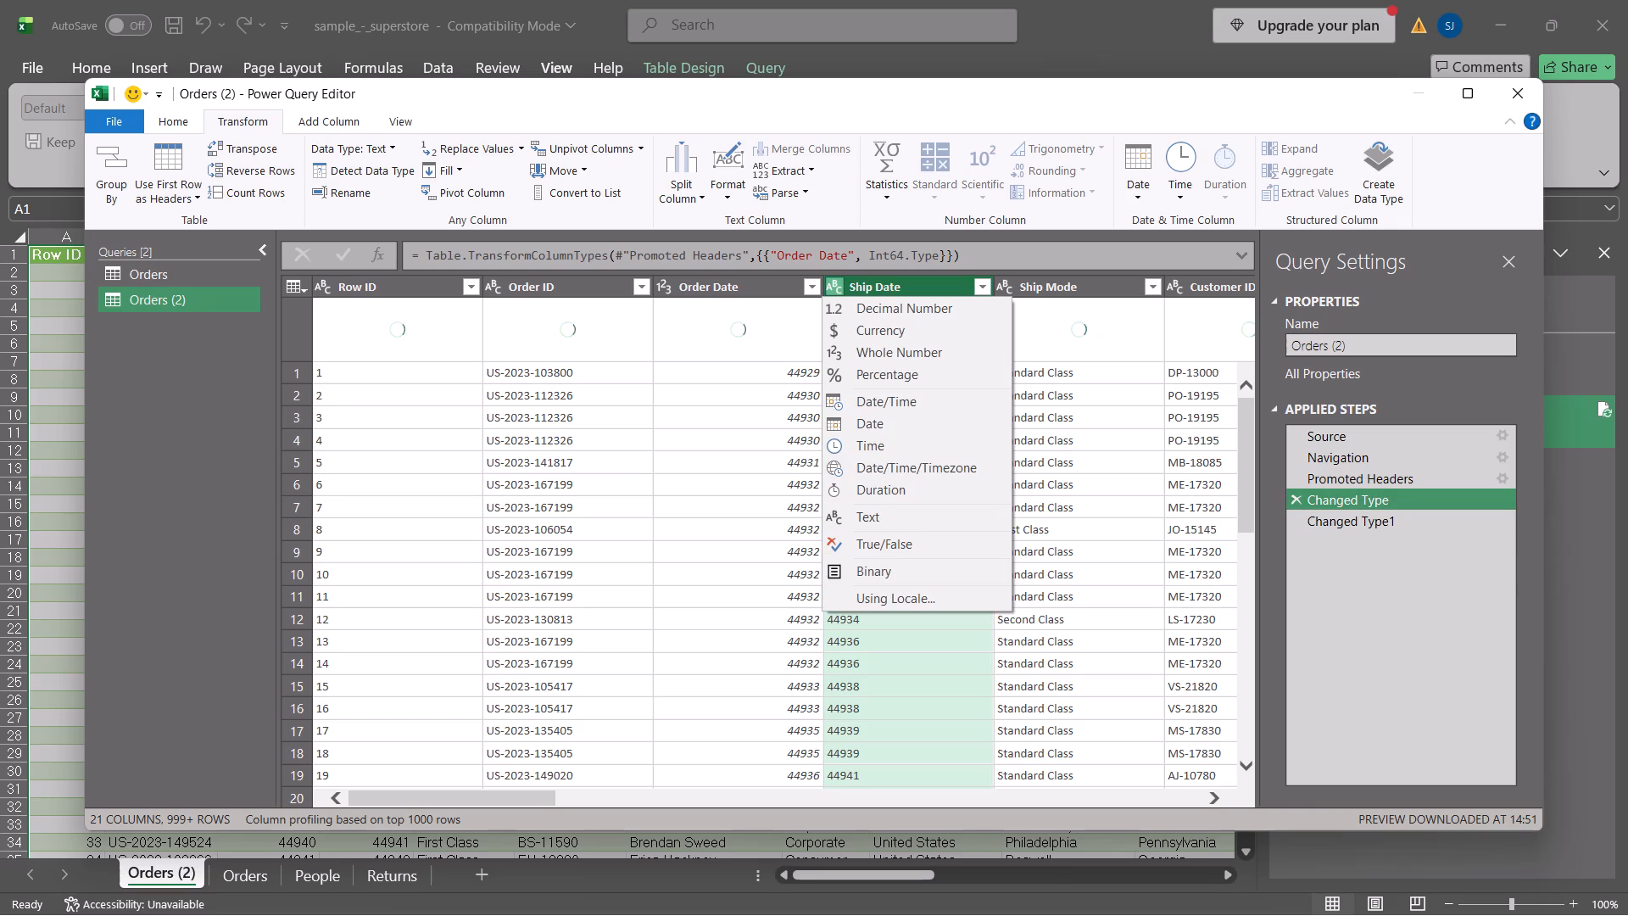
left_click(874, 357)
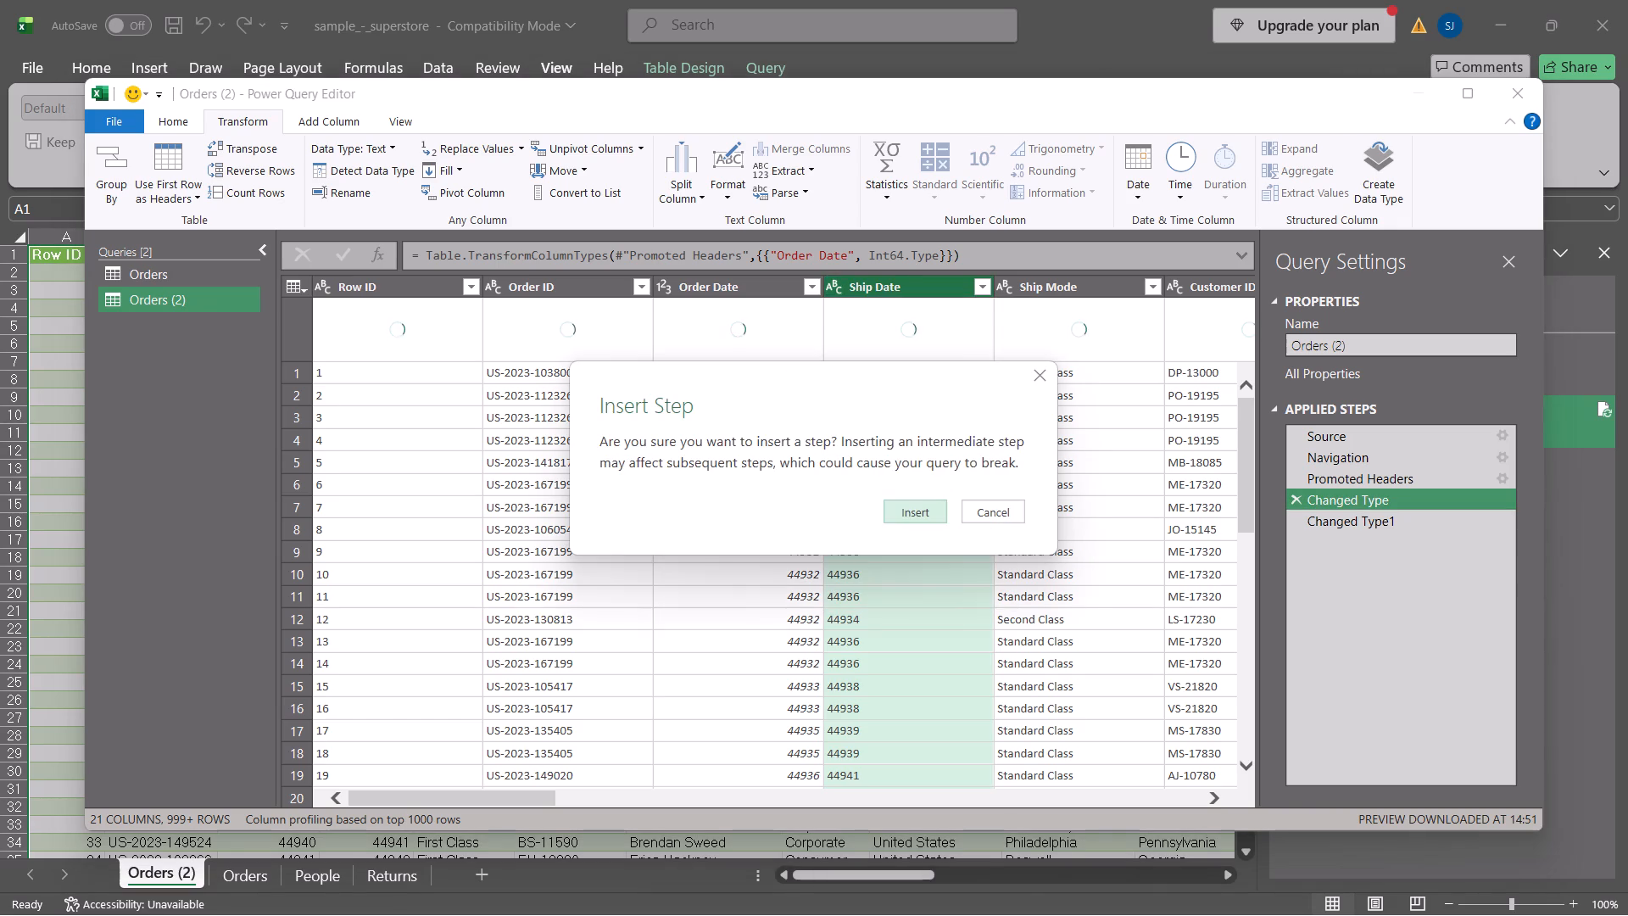
left_click(918, 507)
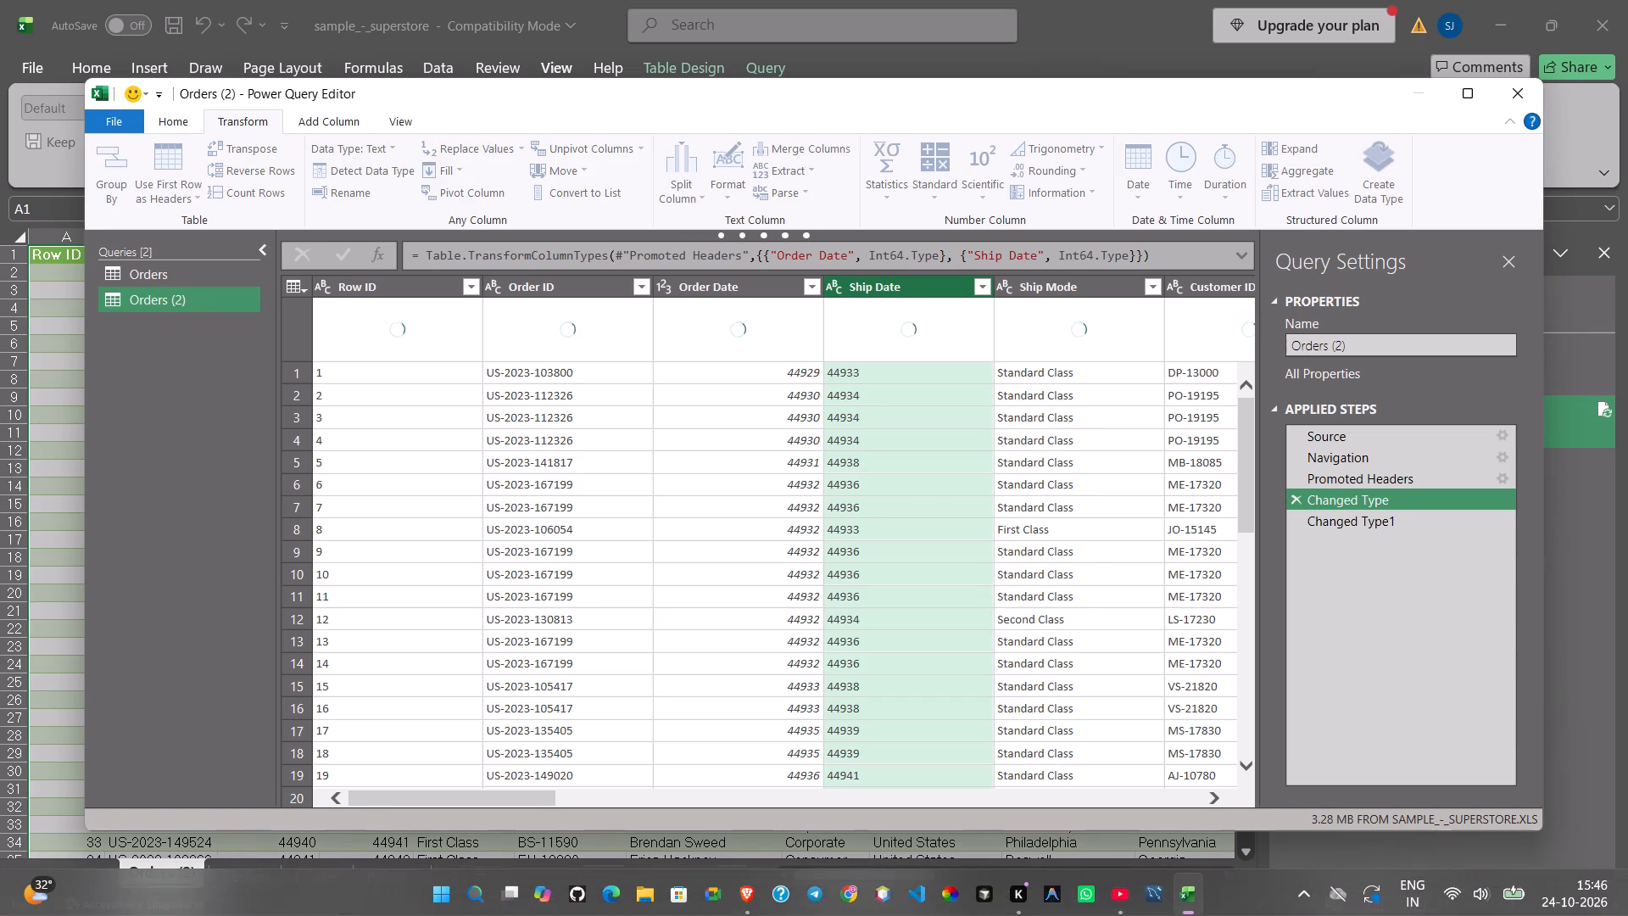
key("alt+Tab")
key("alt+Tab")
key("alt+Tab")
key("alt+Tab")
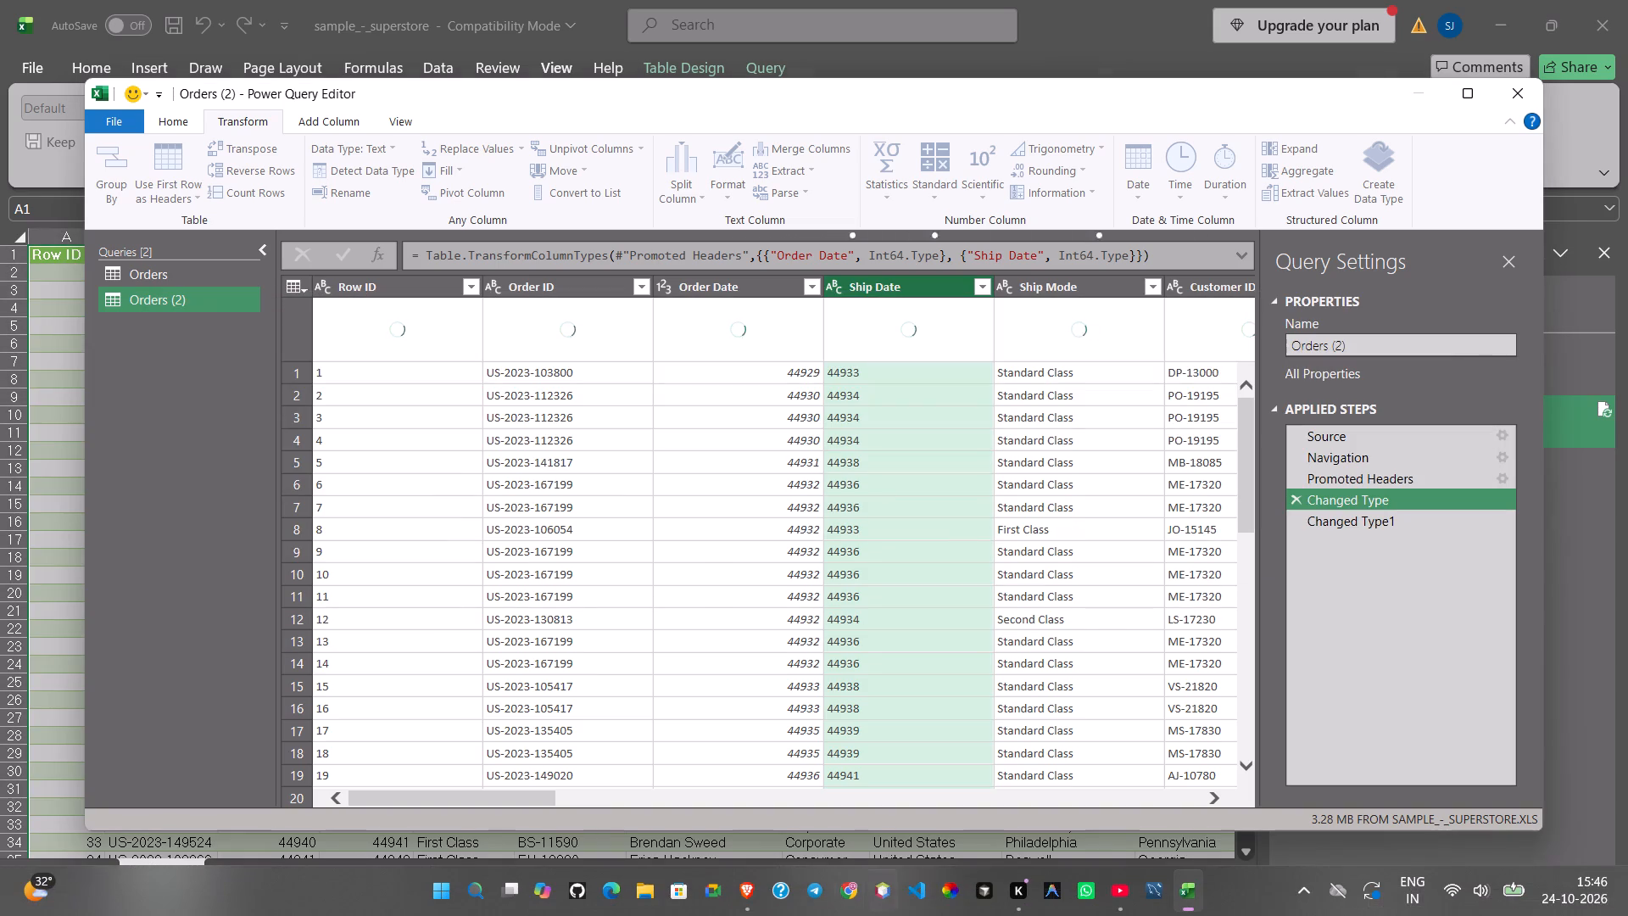
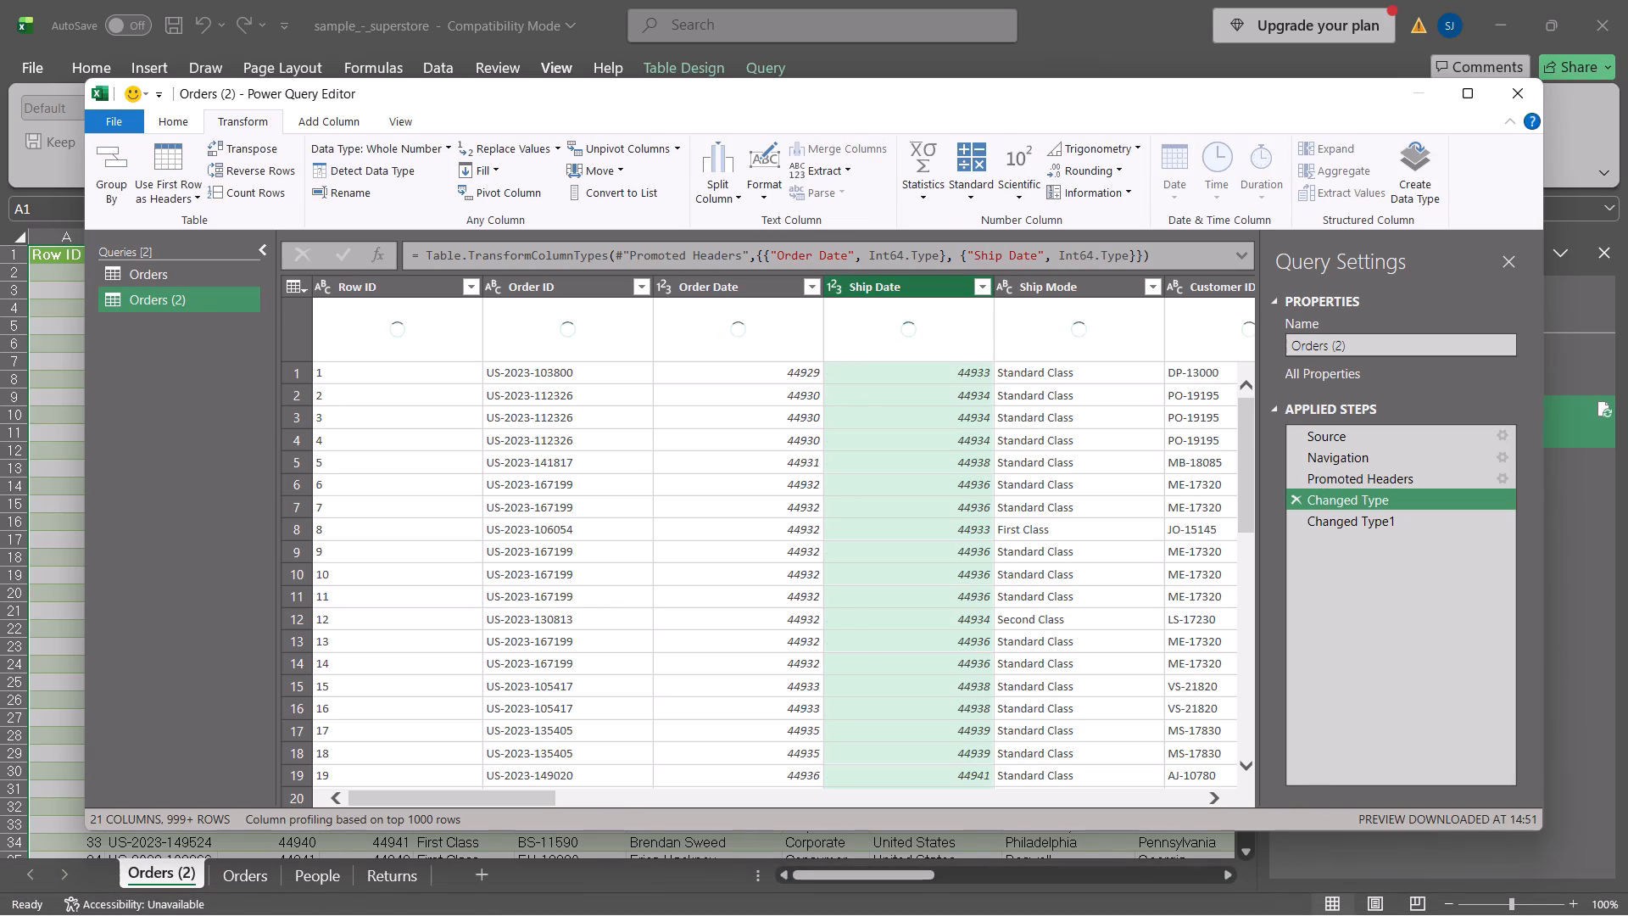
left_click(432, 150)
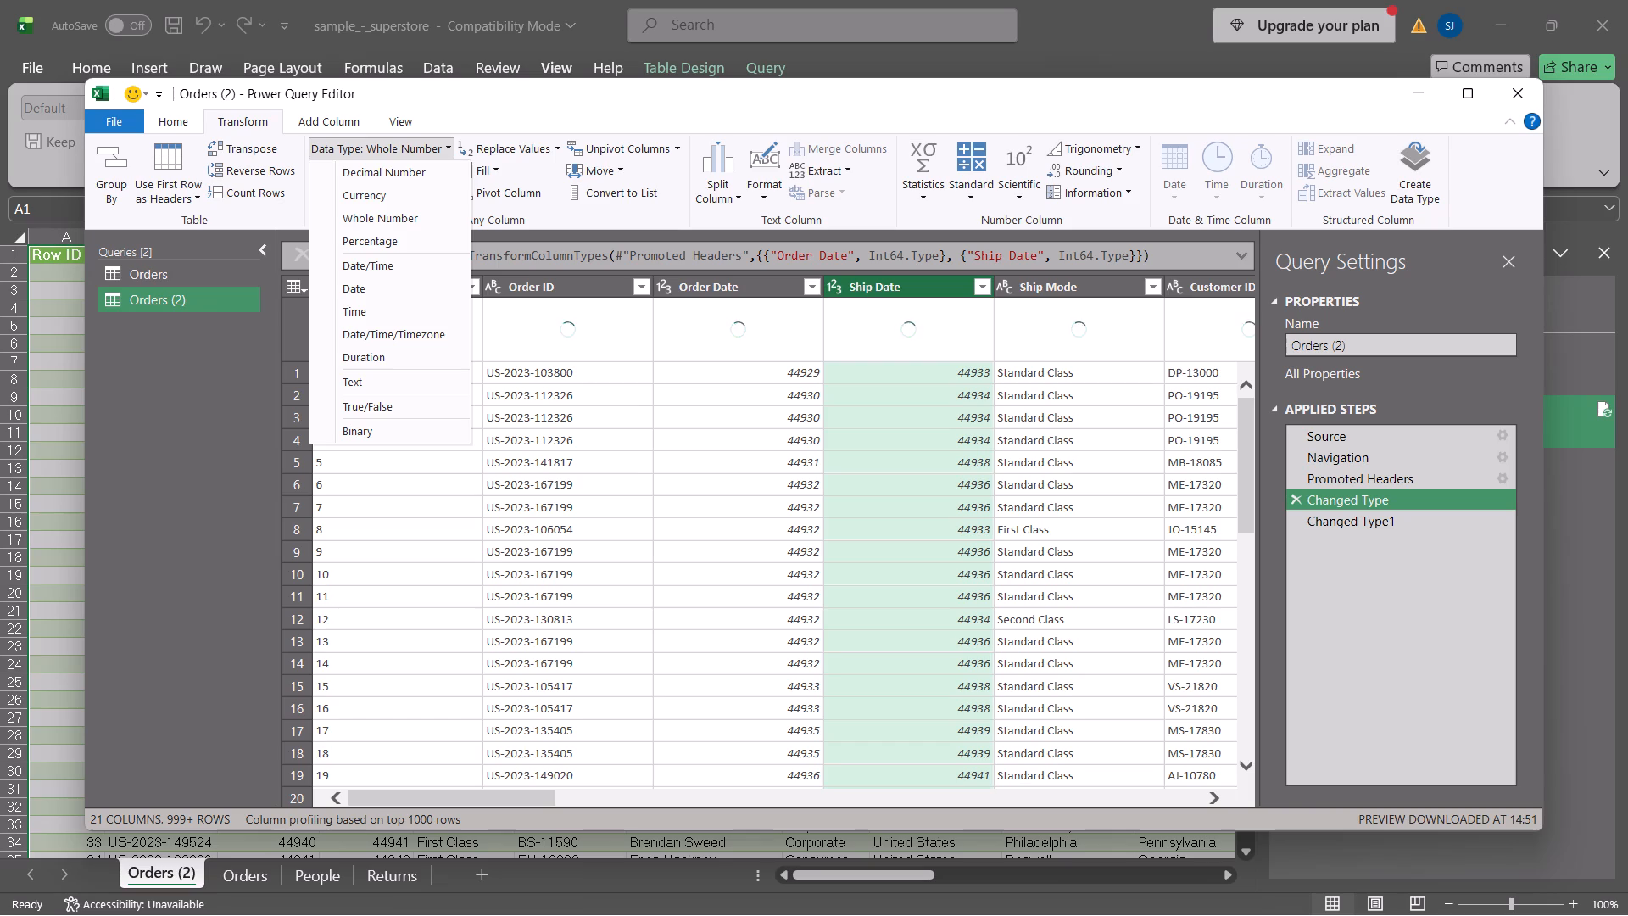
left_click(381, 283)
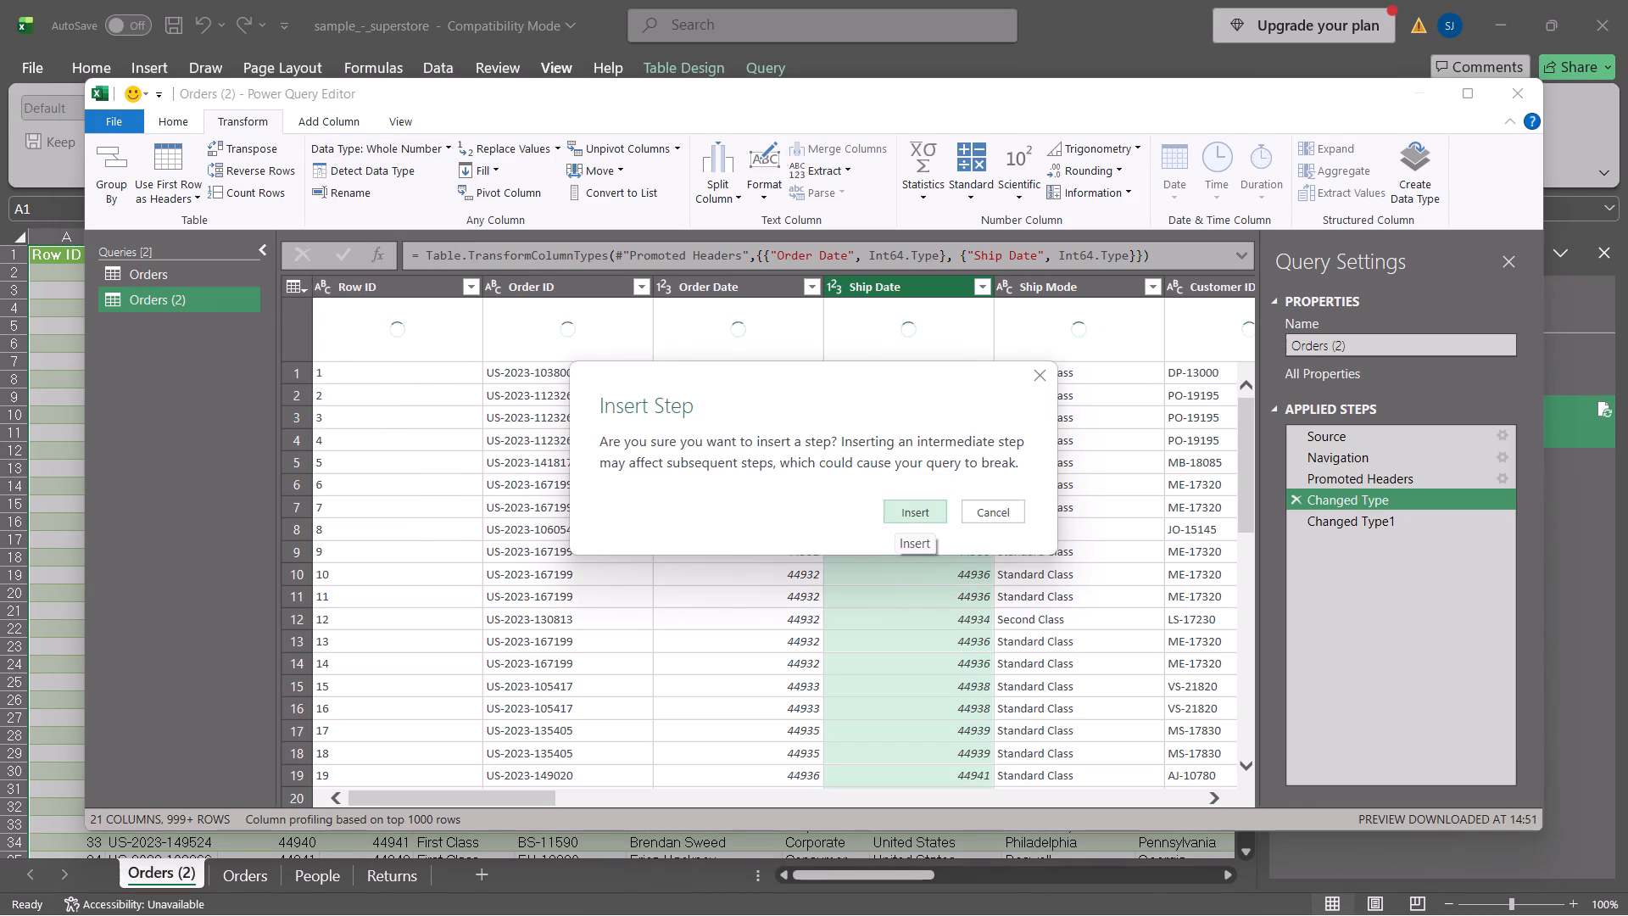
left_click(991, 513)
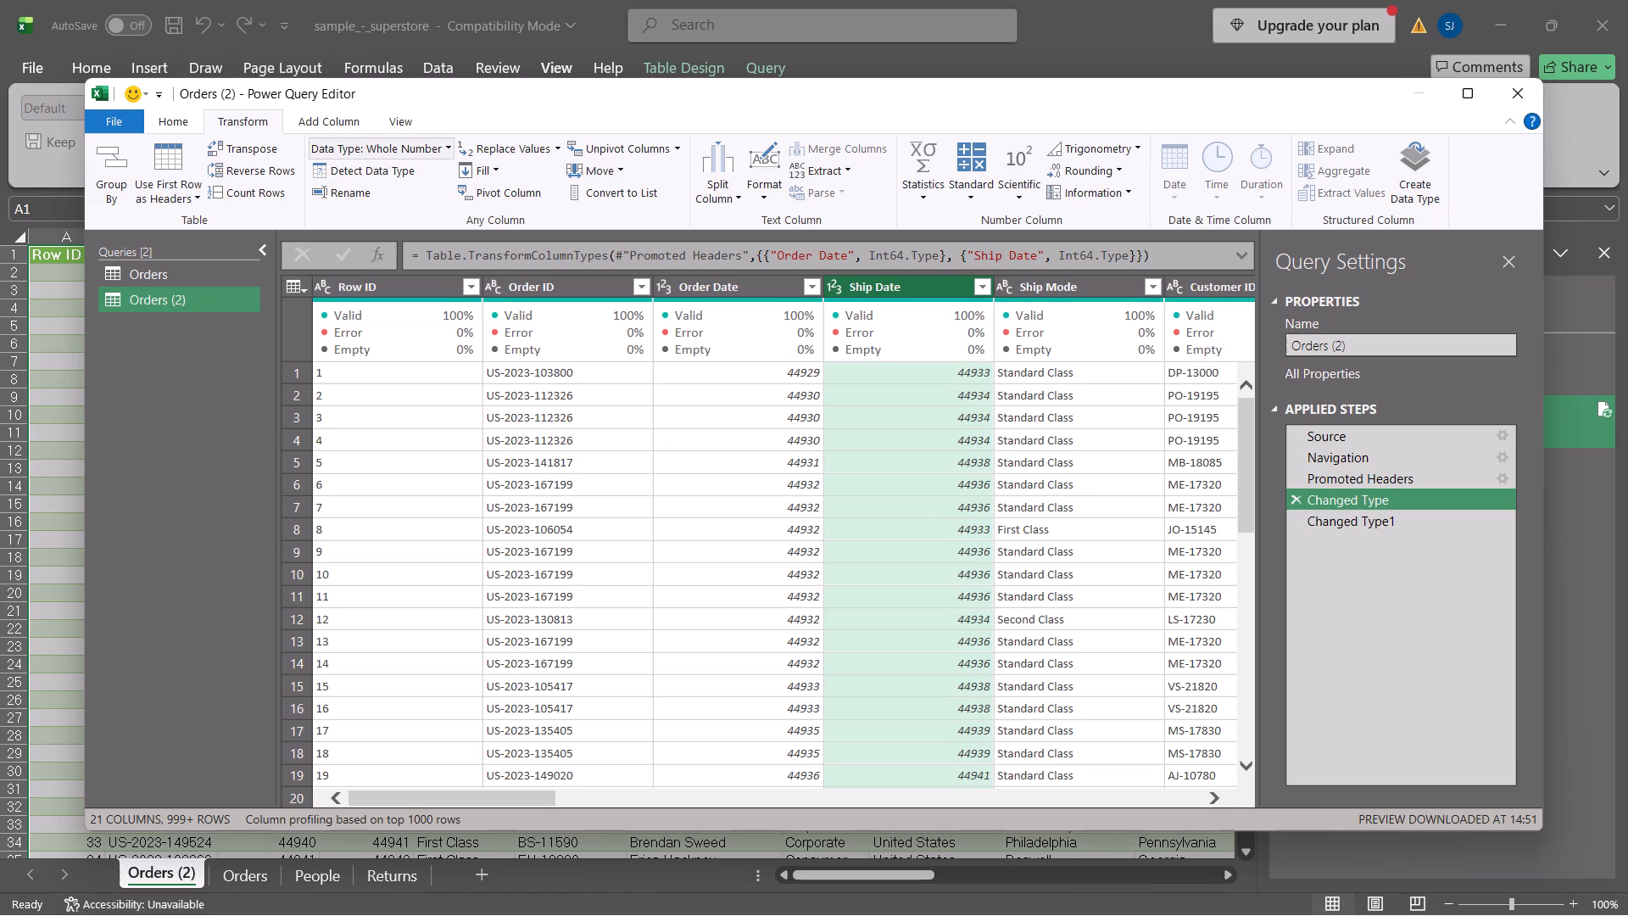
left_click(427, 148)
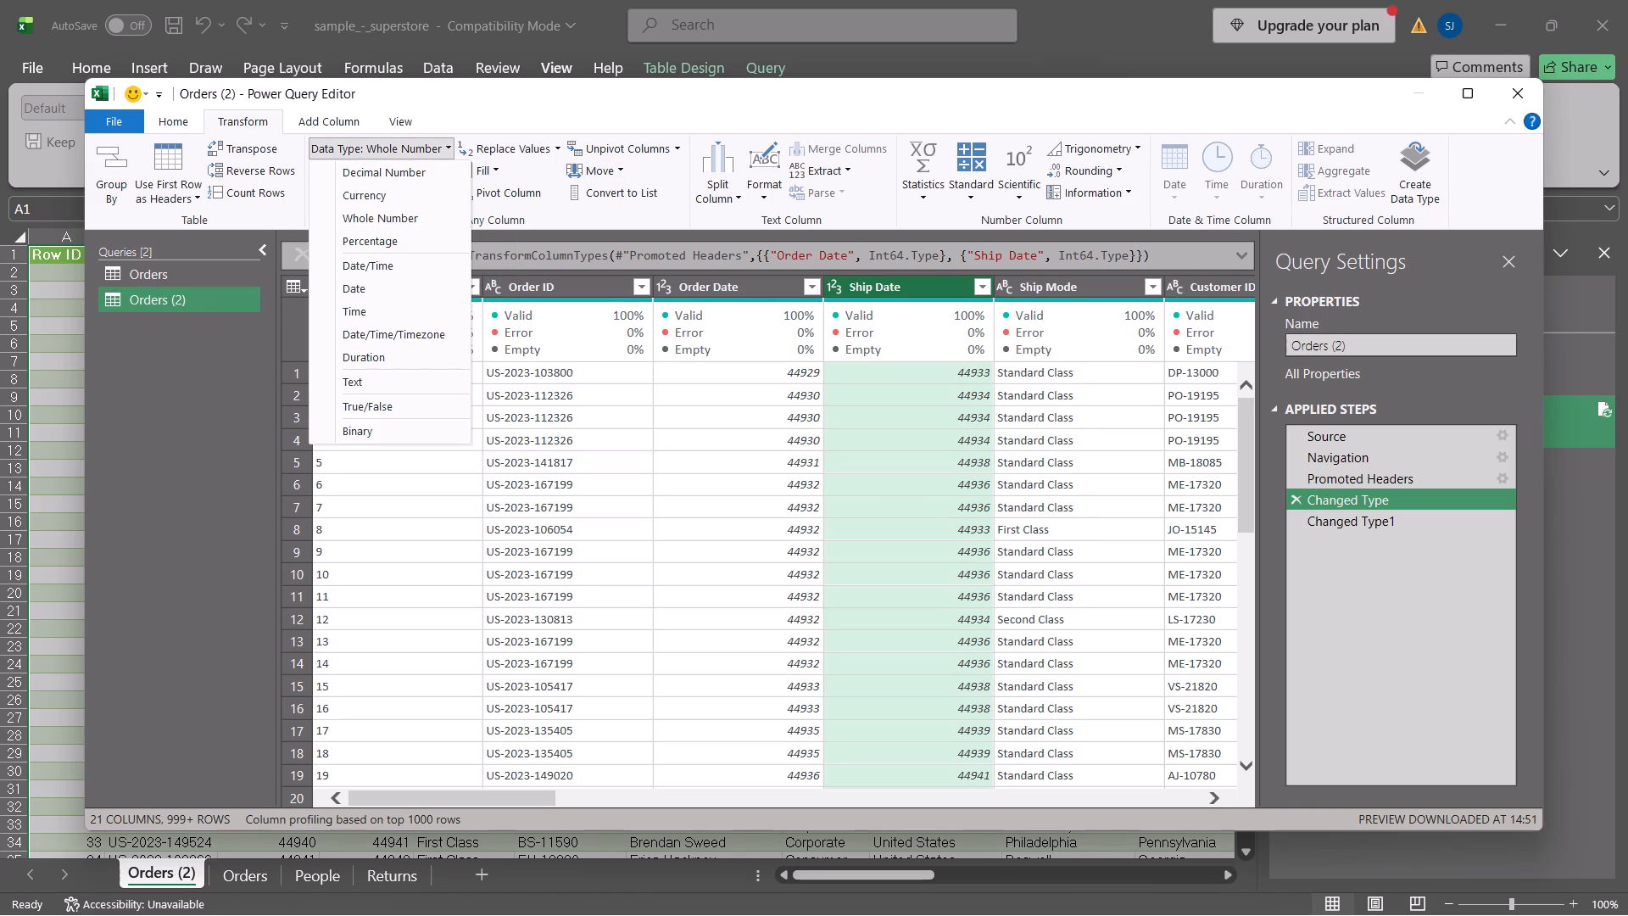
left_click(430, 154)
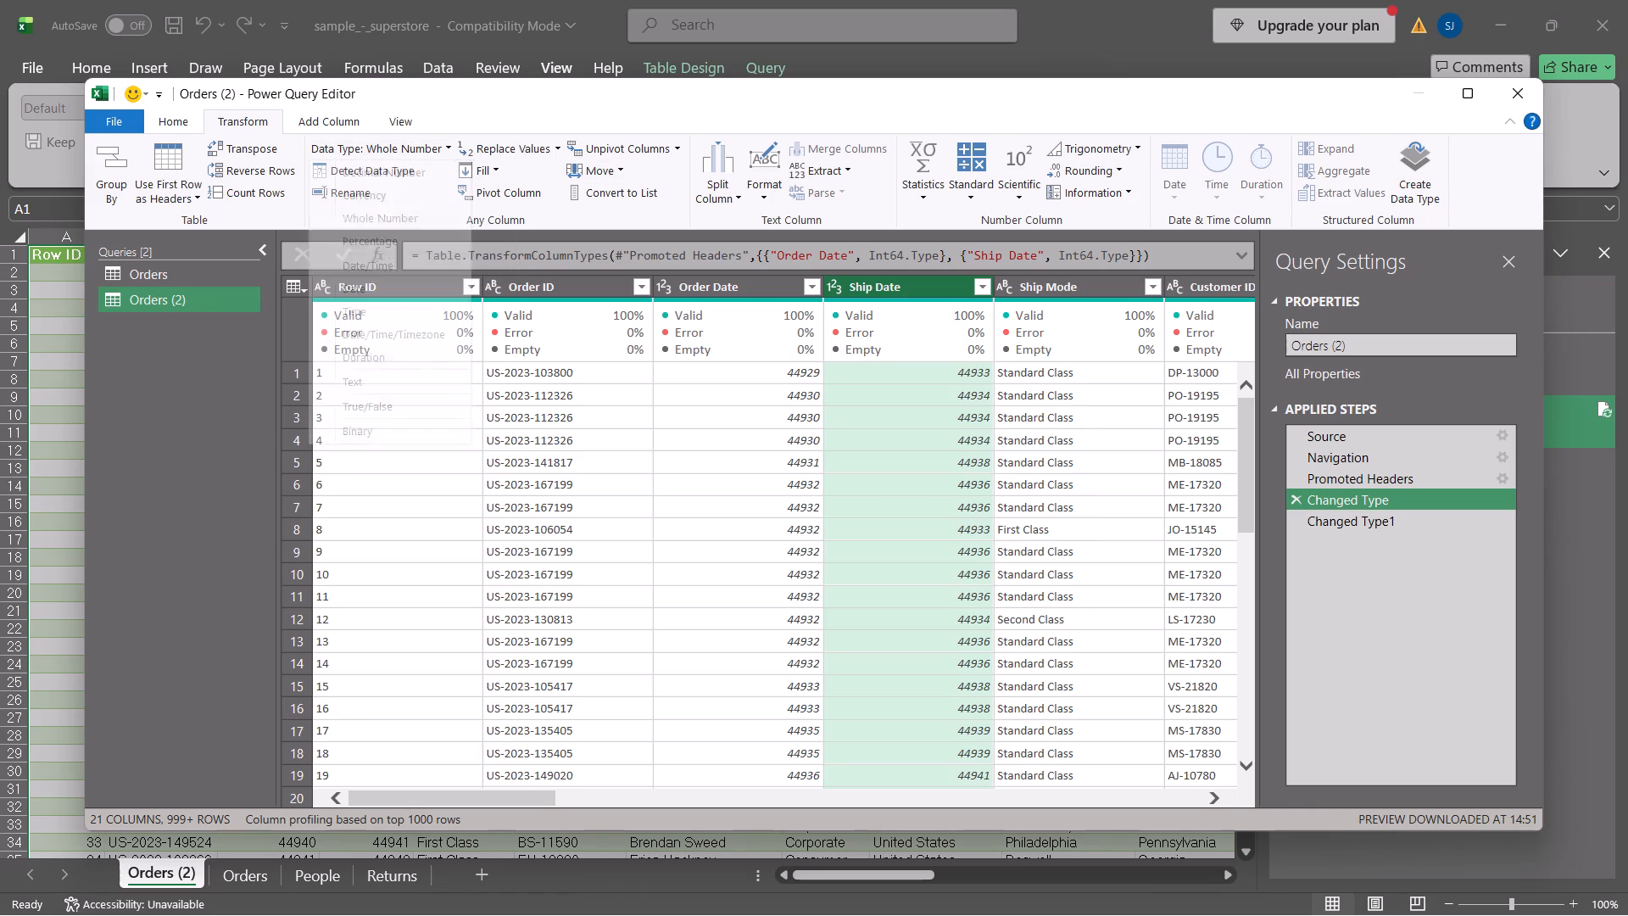
Convert the Ship Date column to Date at the Changed Type step, inserting the conversion as a new intermediate step.
left_click(834, 293)
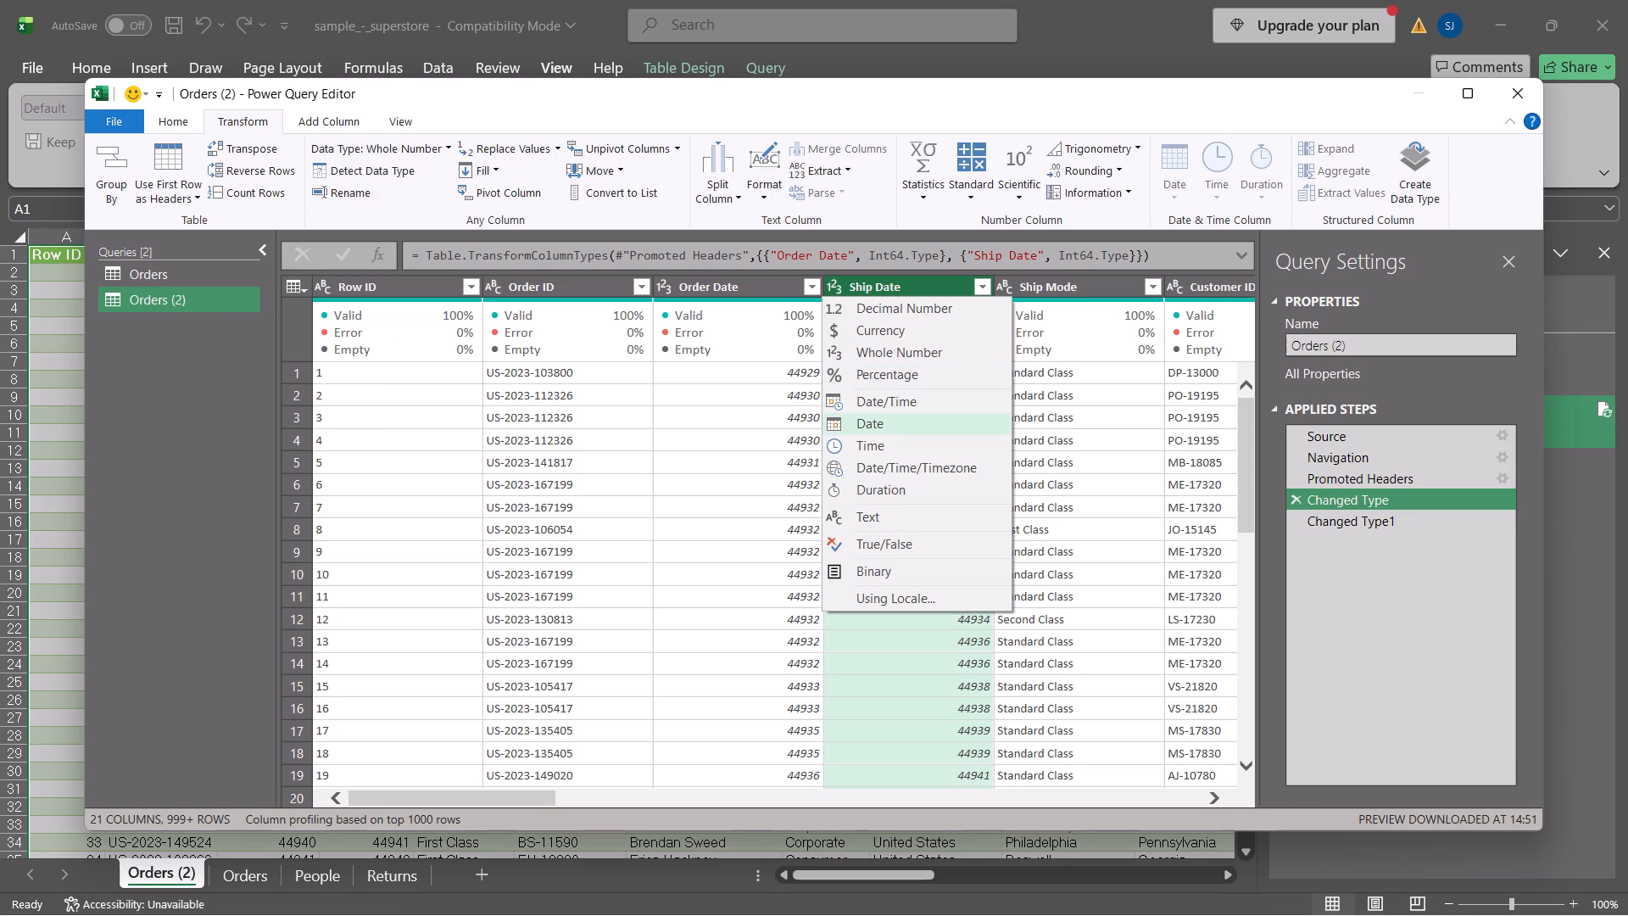
left_click(908, 424)
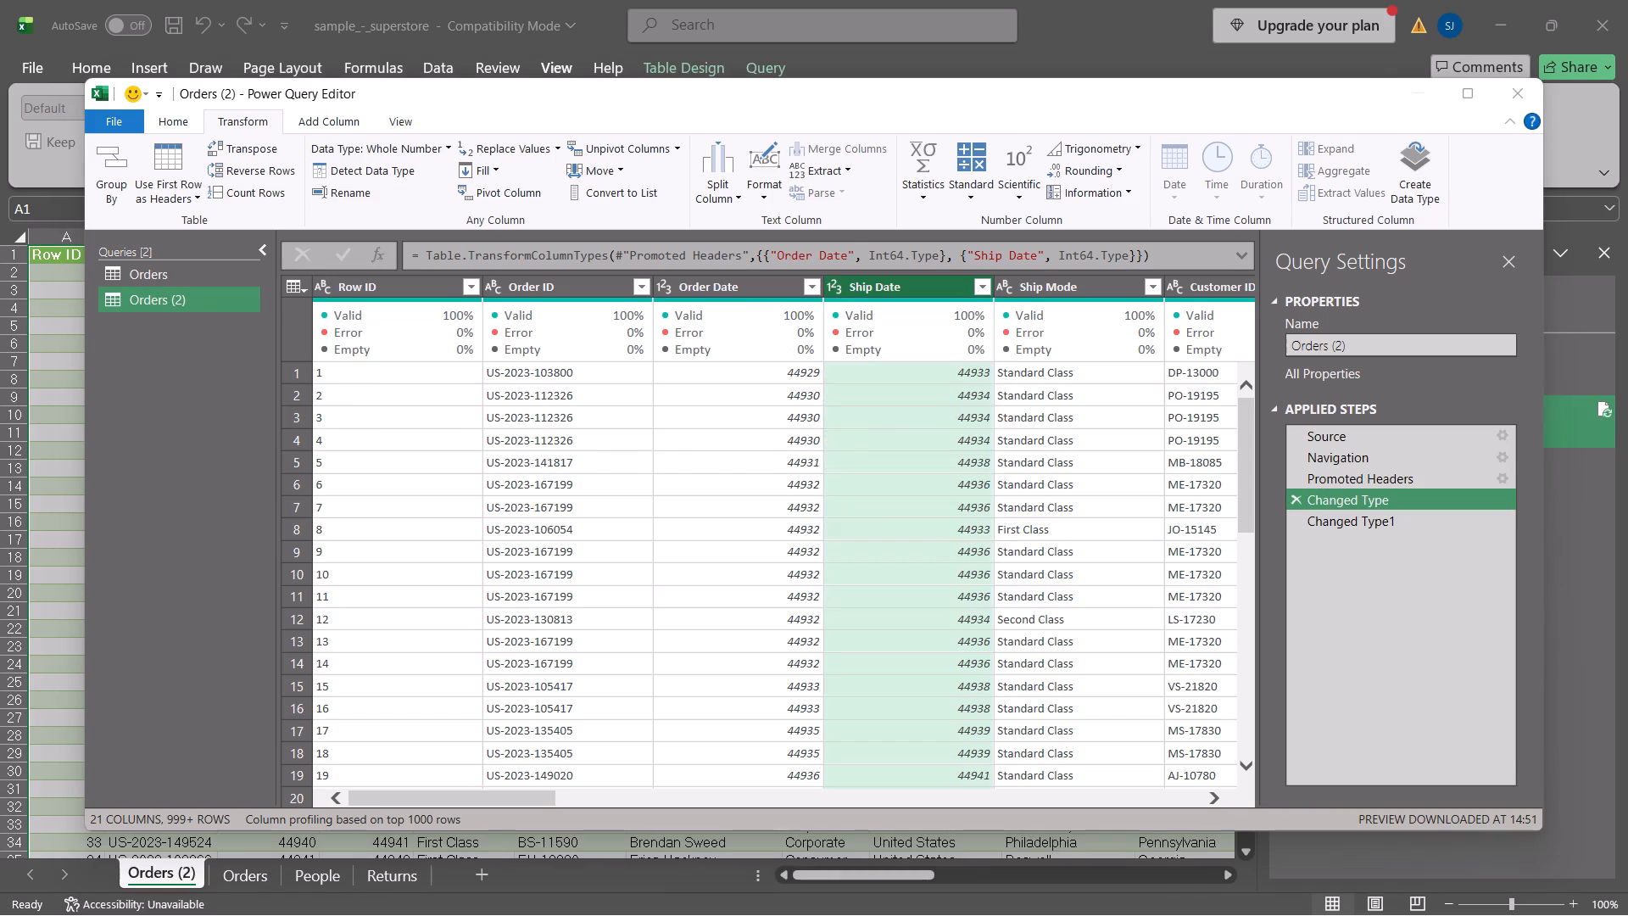
left_click(916, 509)
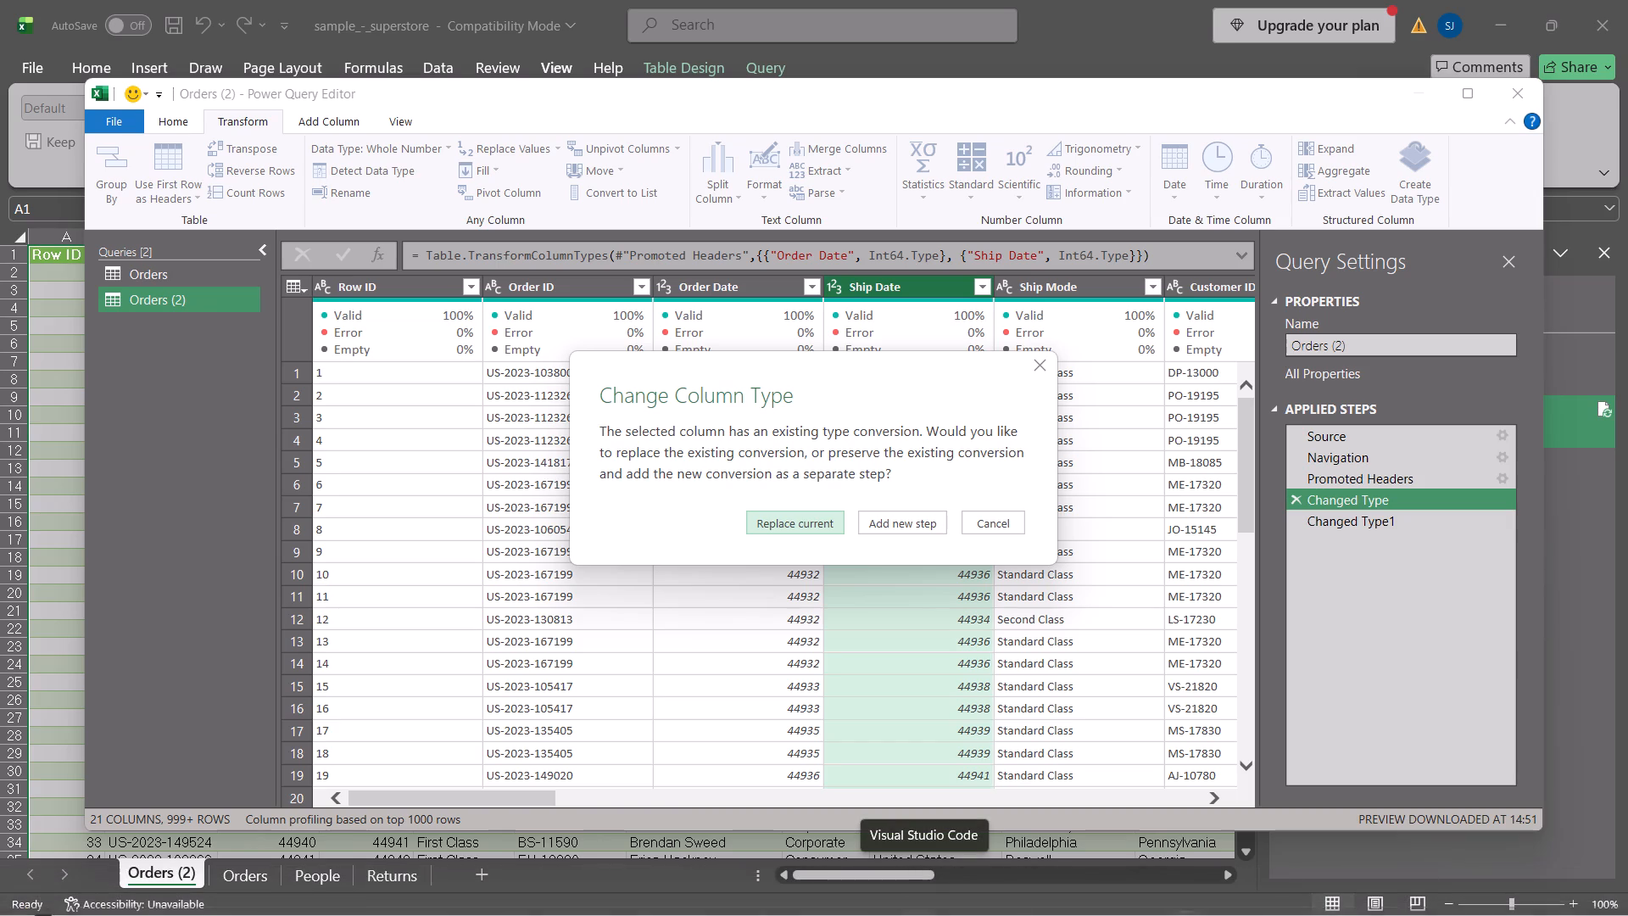
left_click(934, 528)
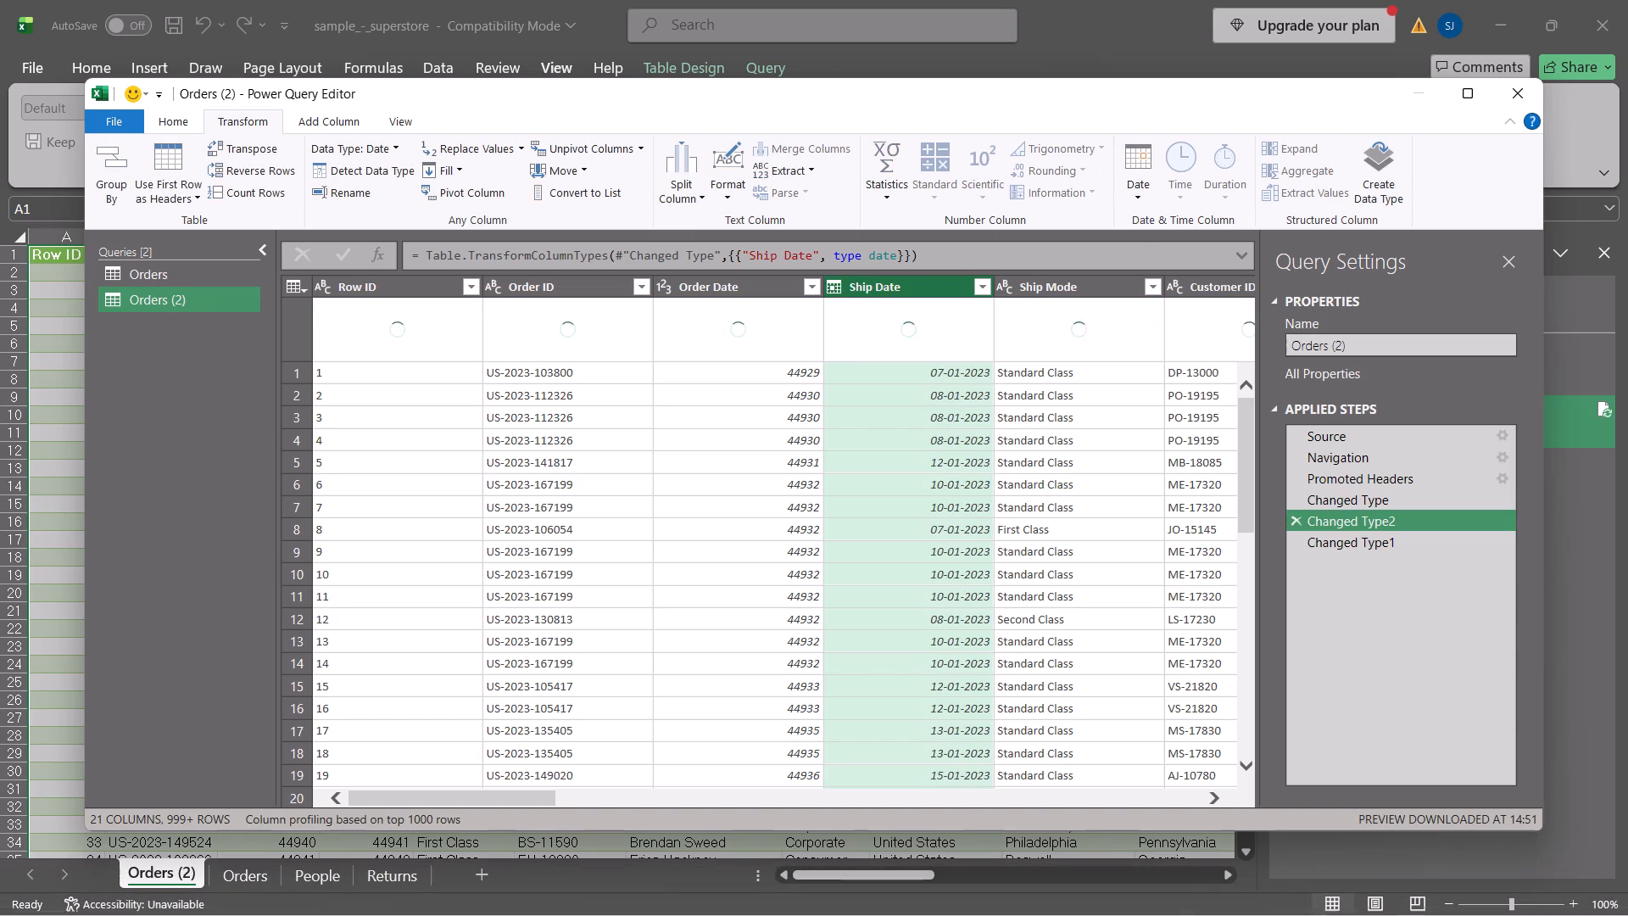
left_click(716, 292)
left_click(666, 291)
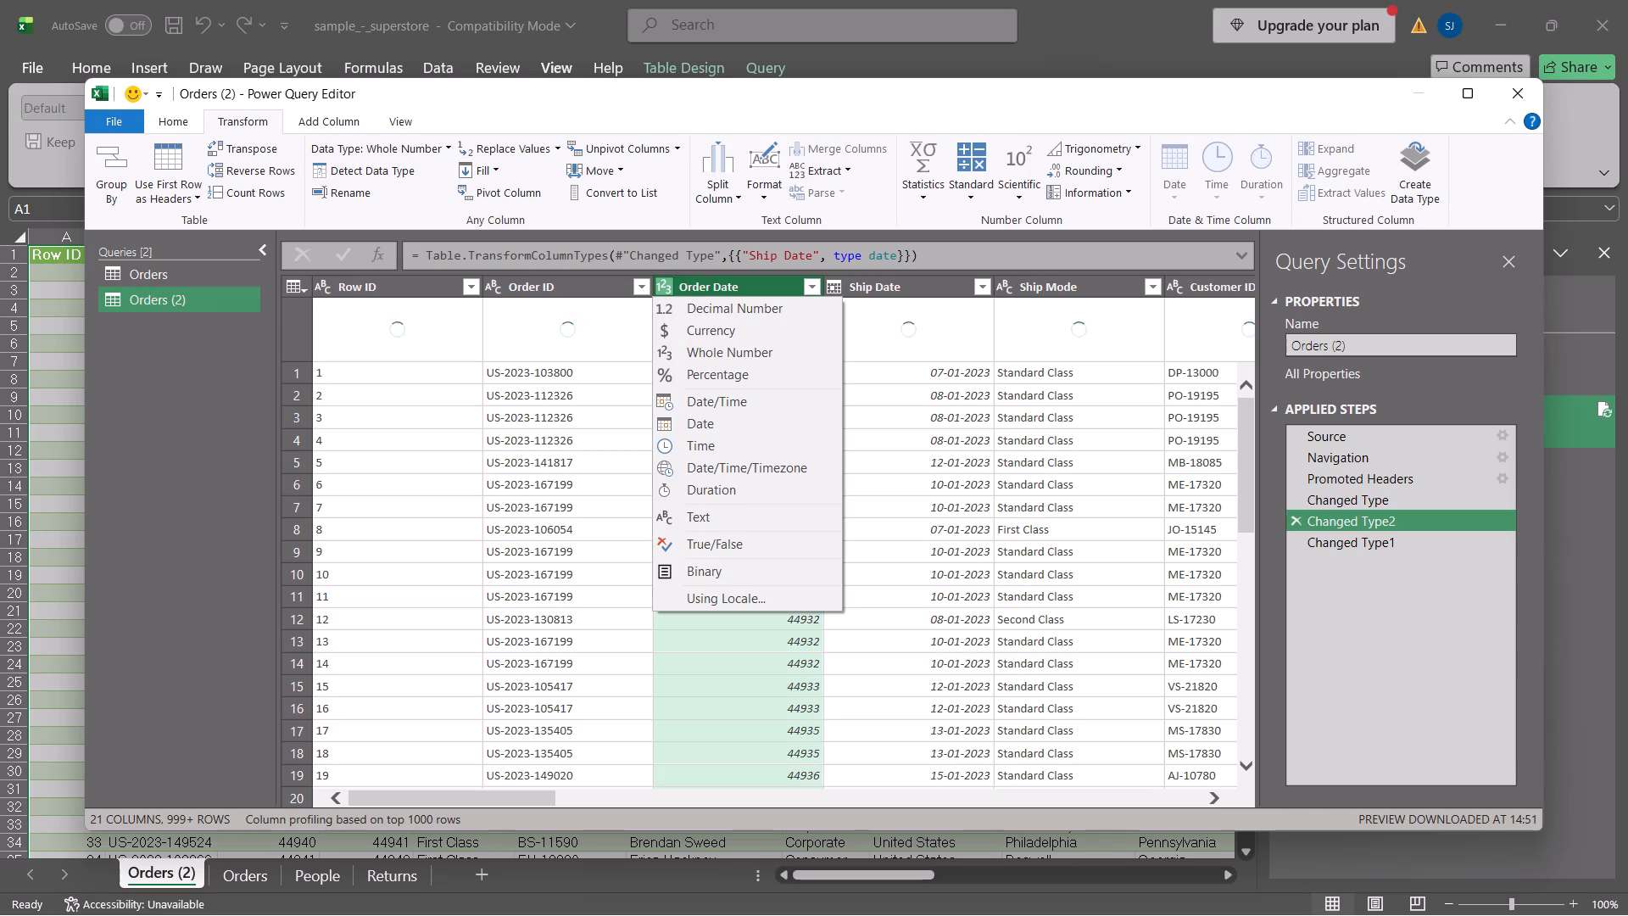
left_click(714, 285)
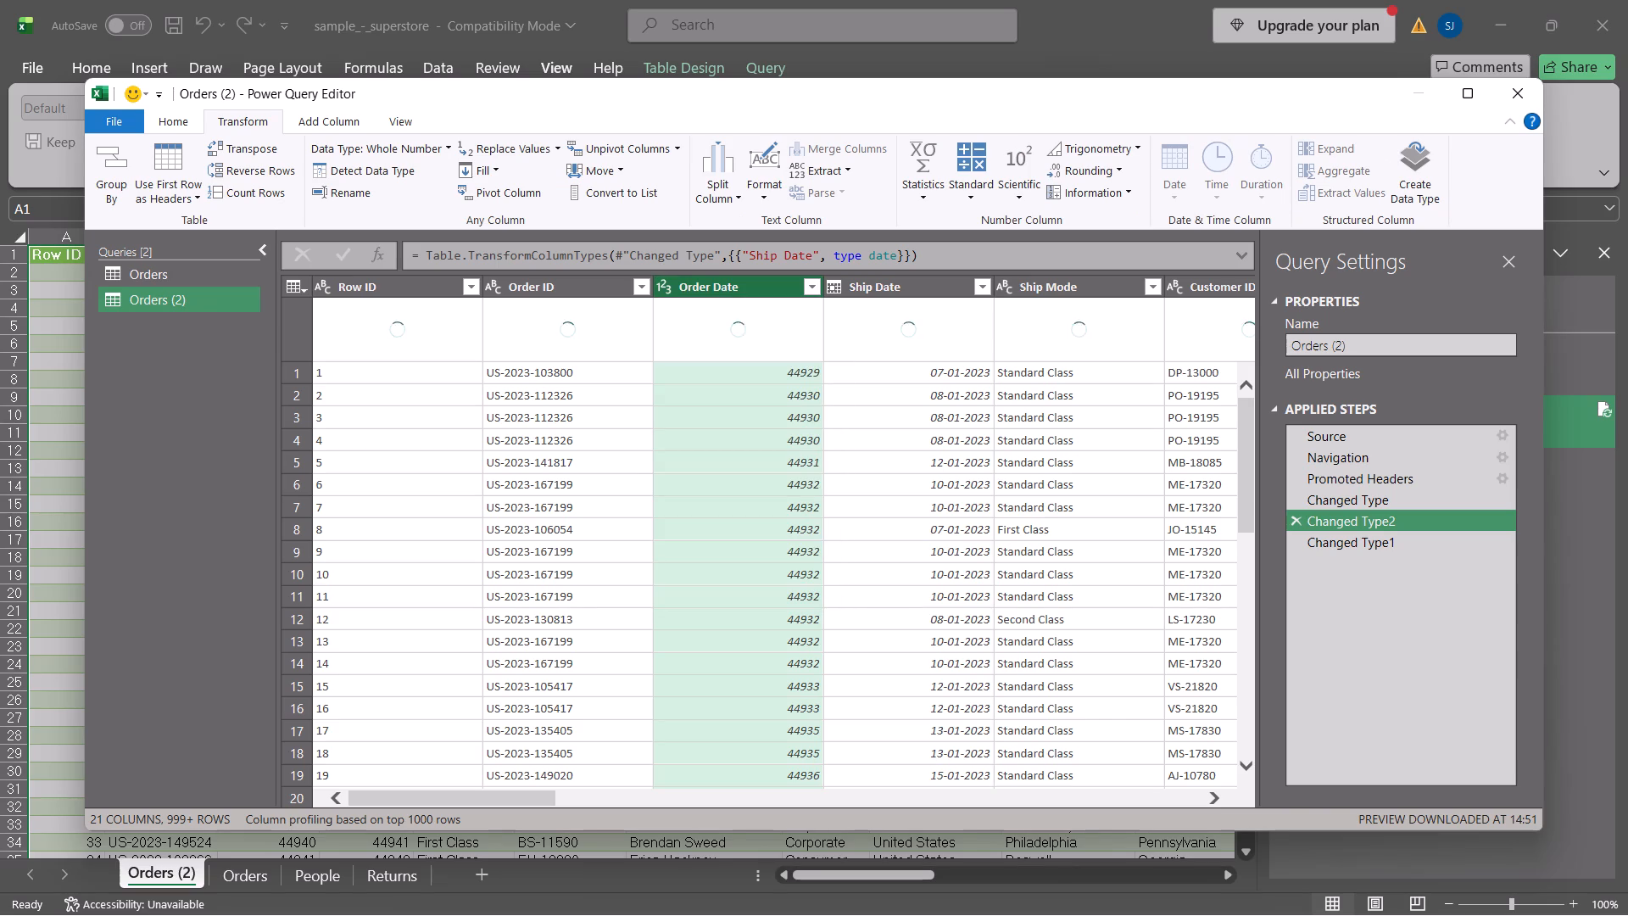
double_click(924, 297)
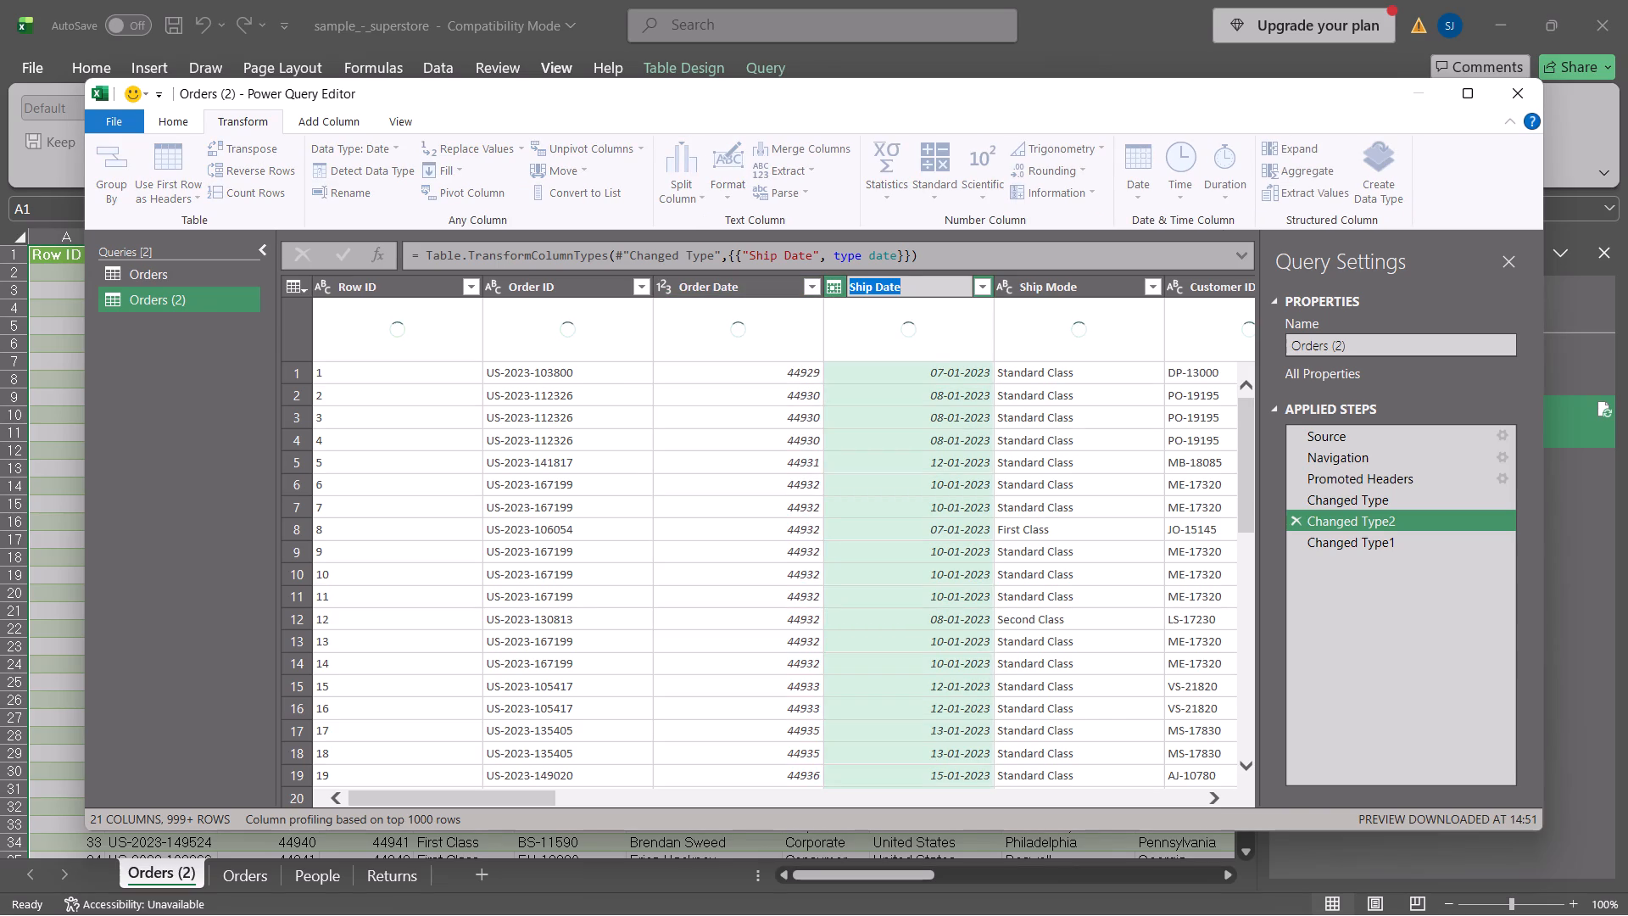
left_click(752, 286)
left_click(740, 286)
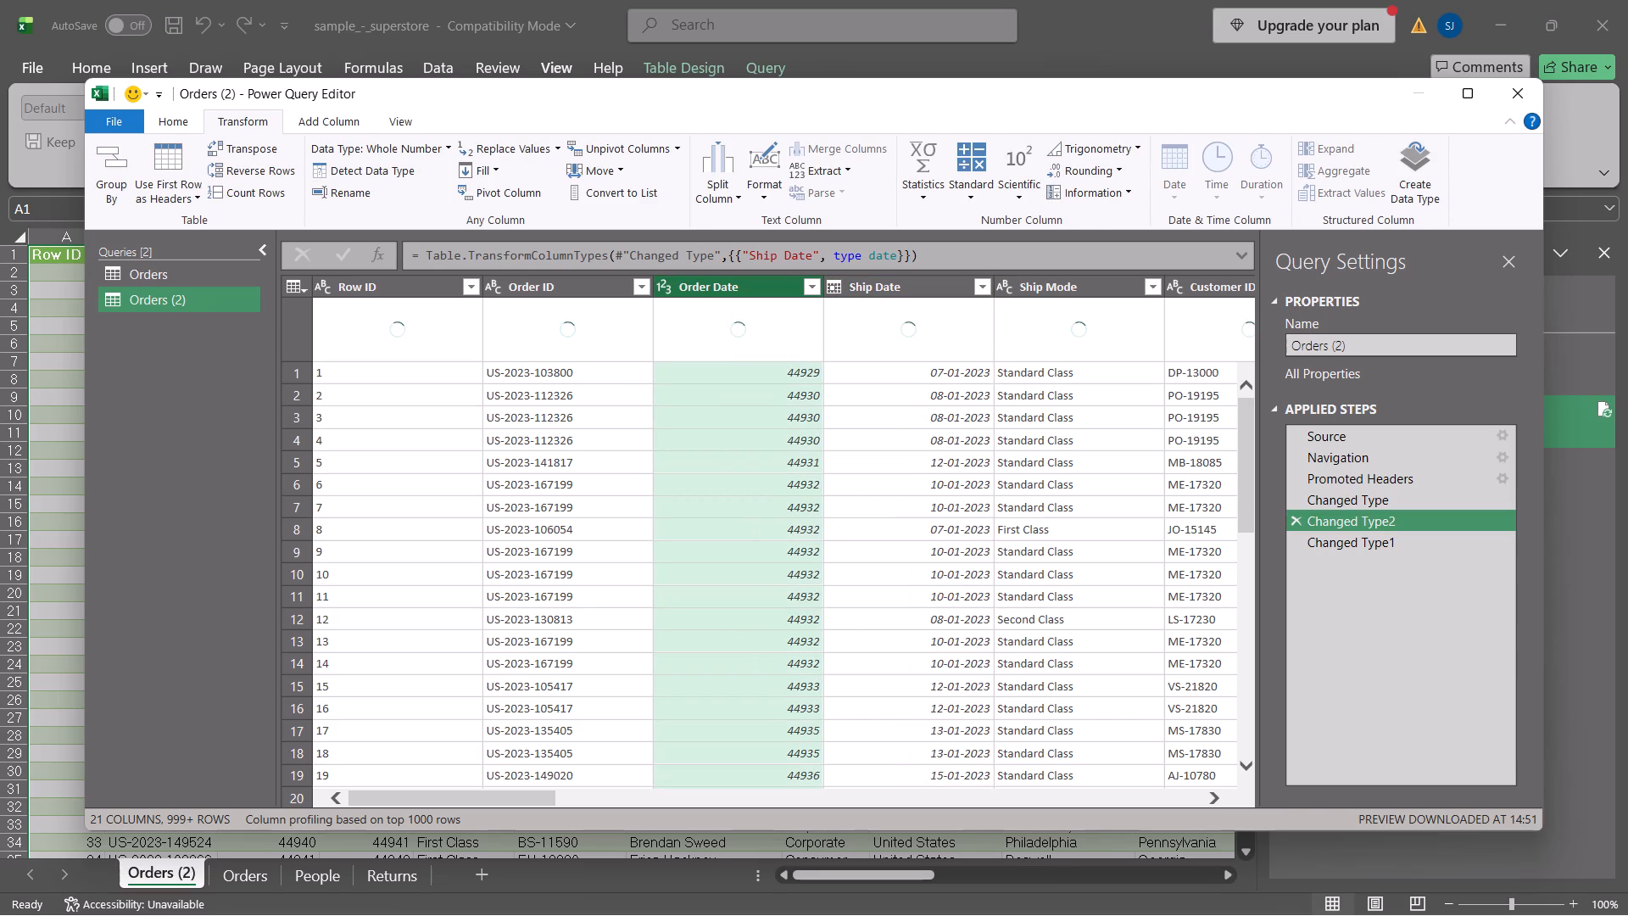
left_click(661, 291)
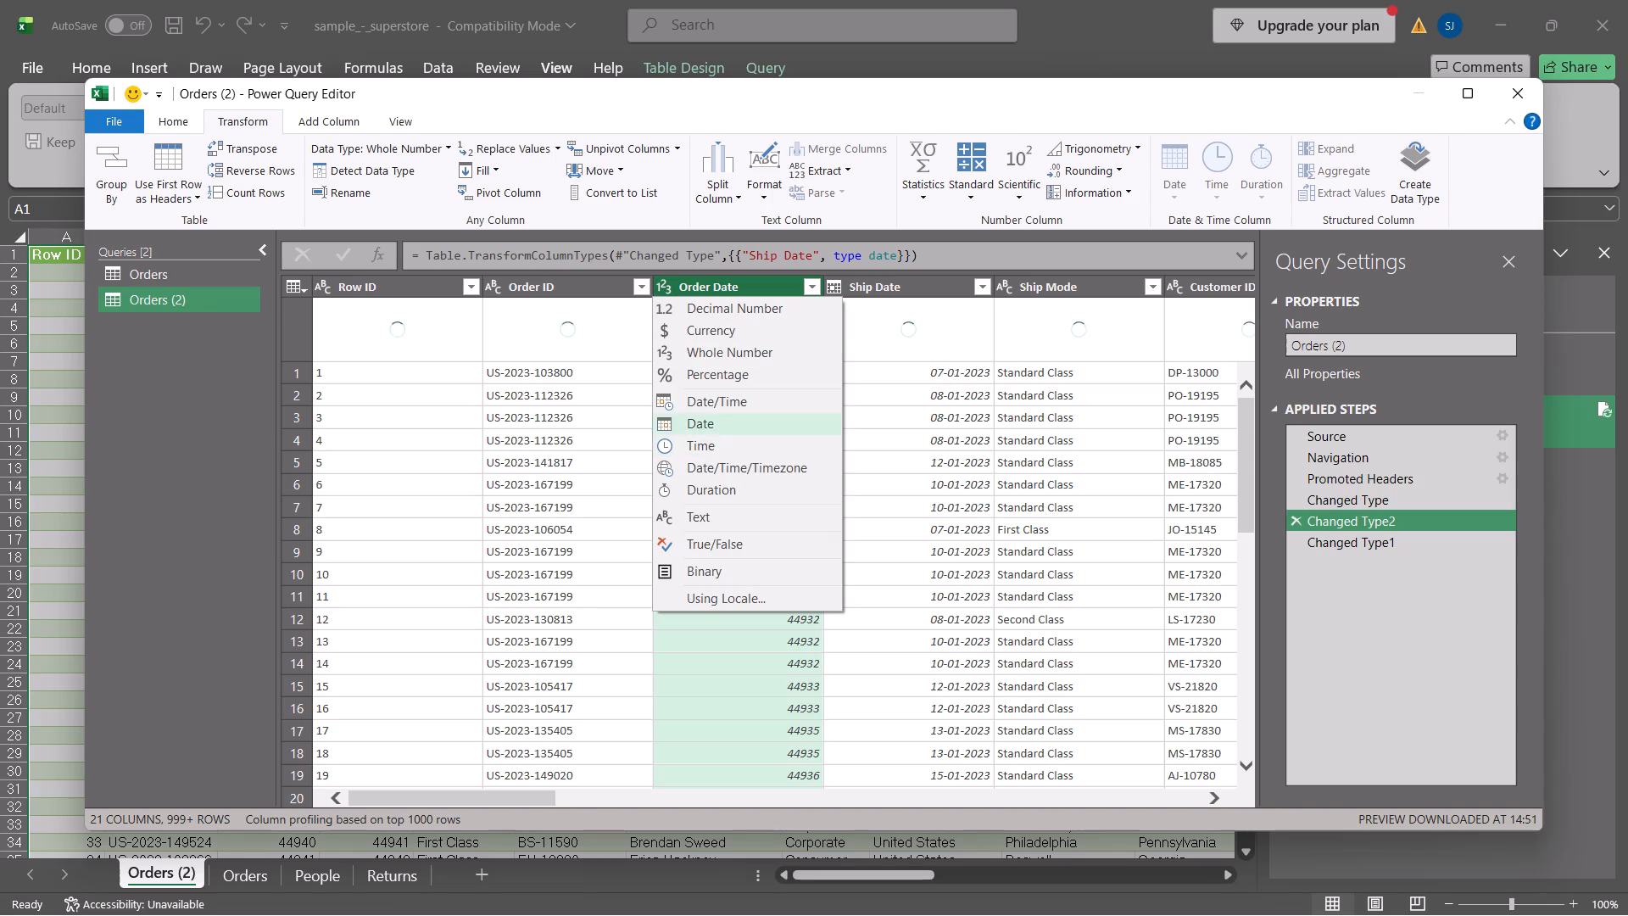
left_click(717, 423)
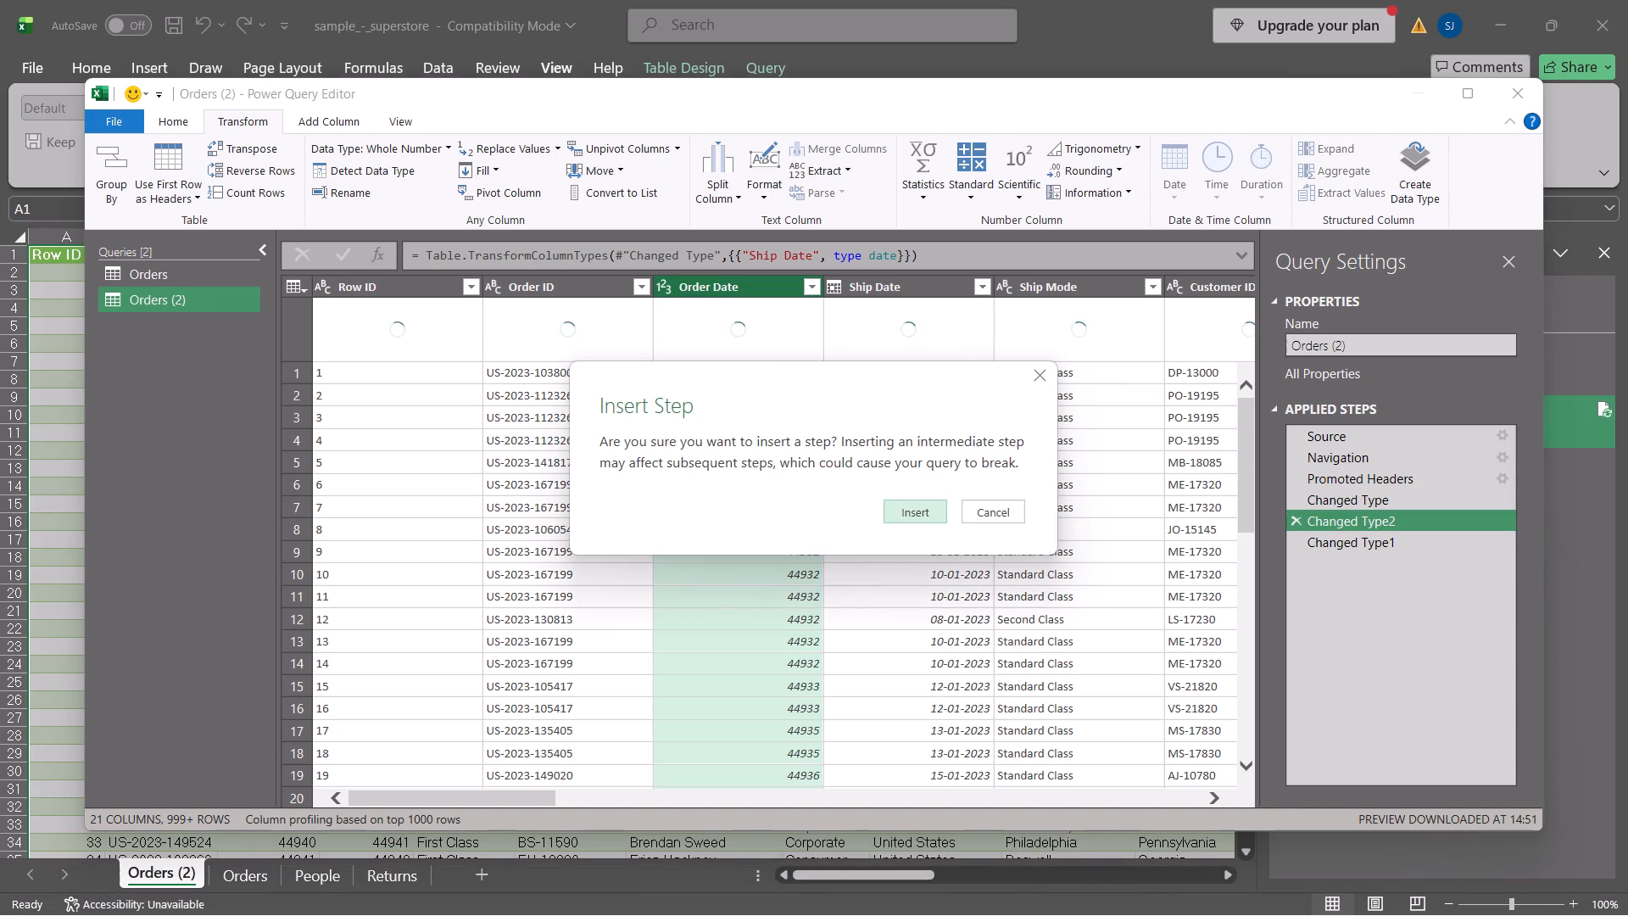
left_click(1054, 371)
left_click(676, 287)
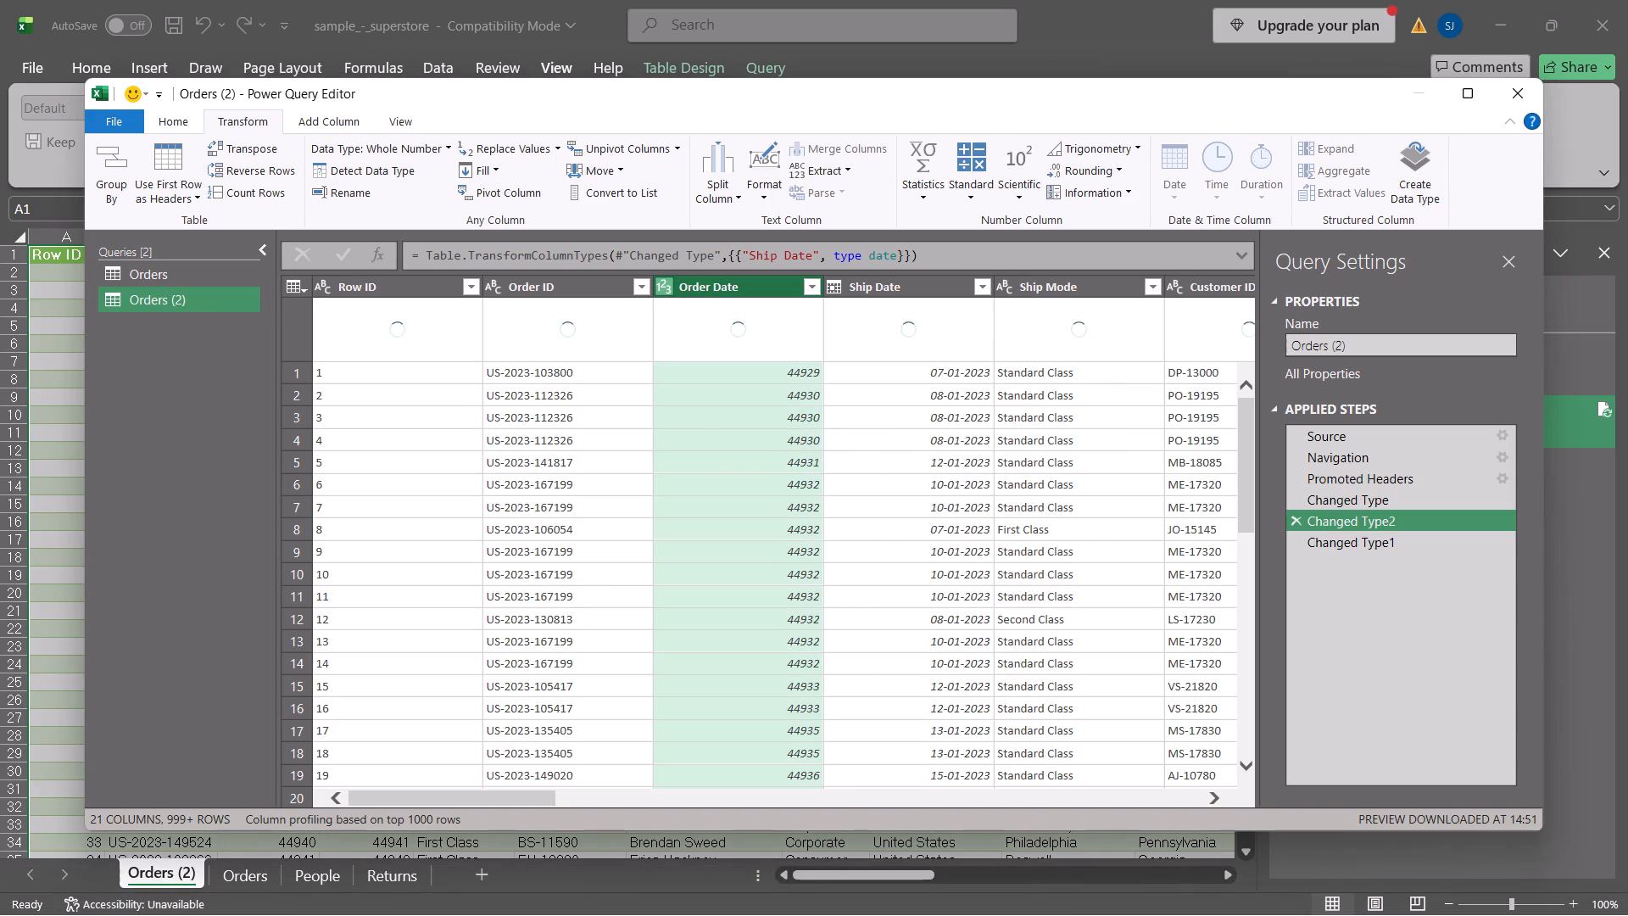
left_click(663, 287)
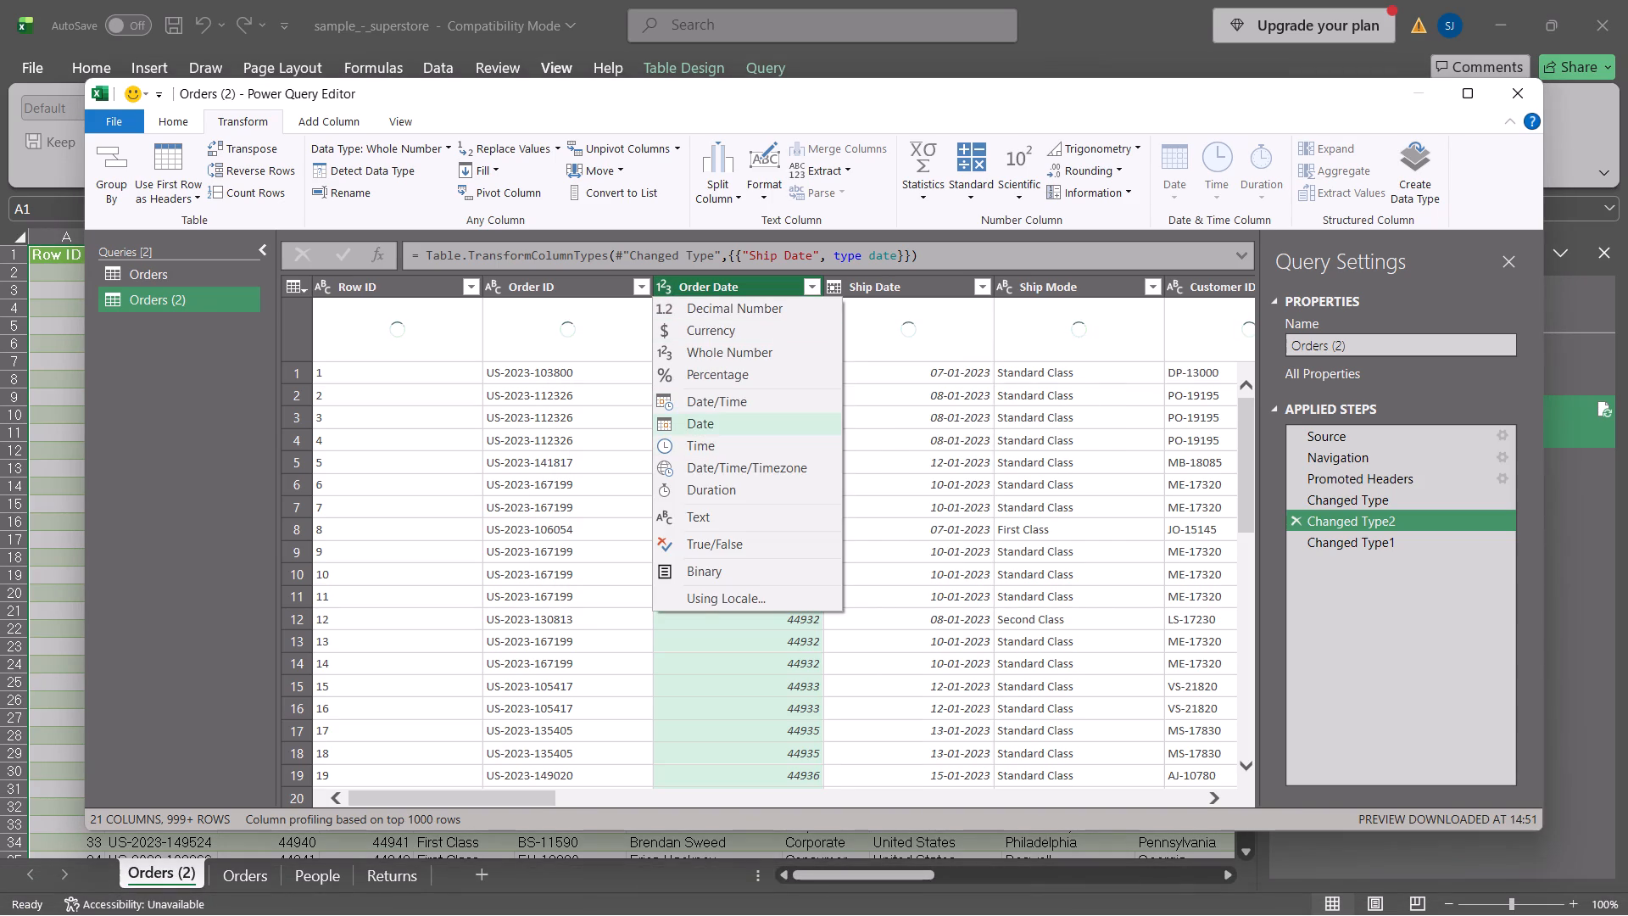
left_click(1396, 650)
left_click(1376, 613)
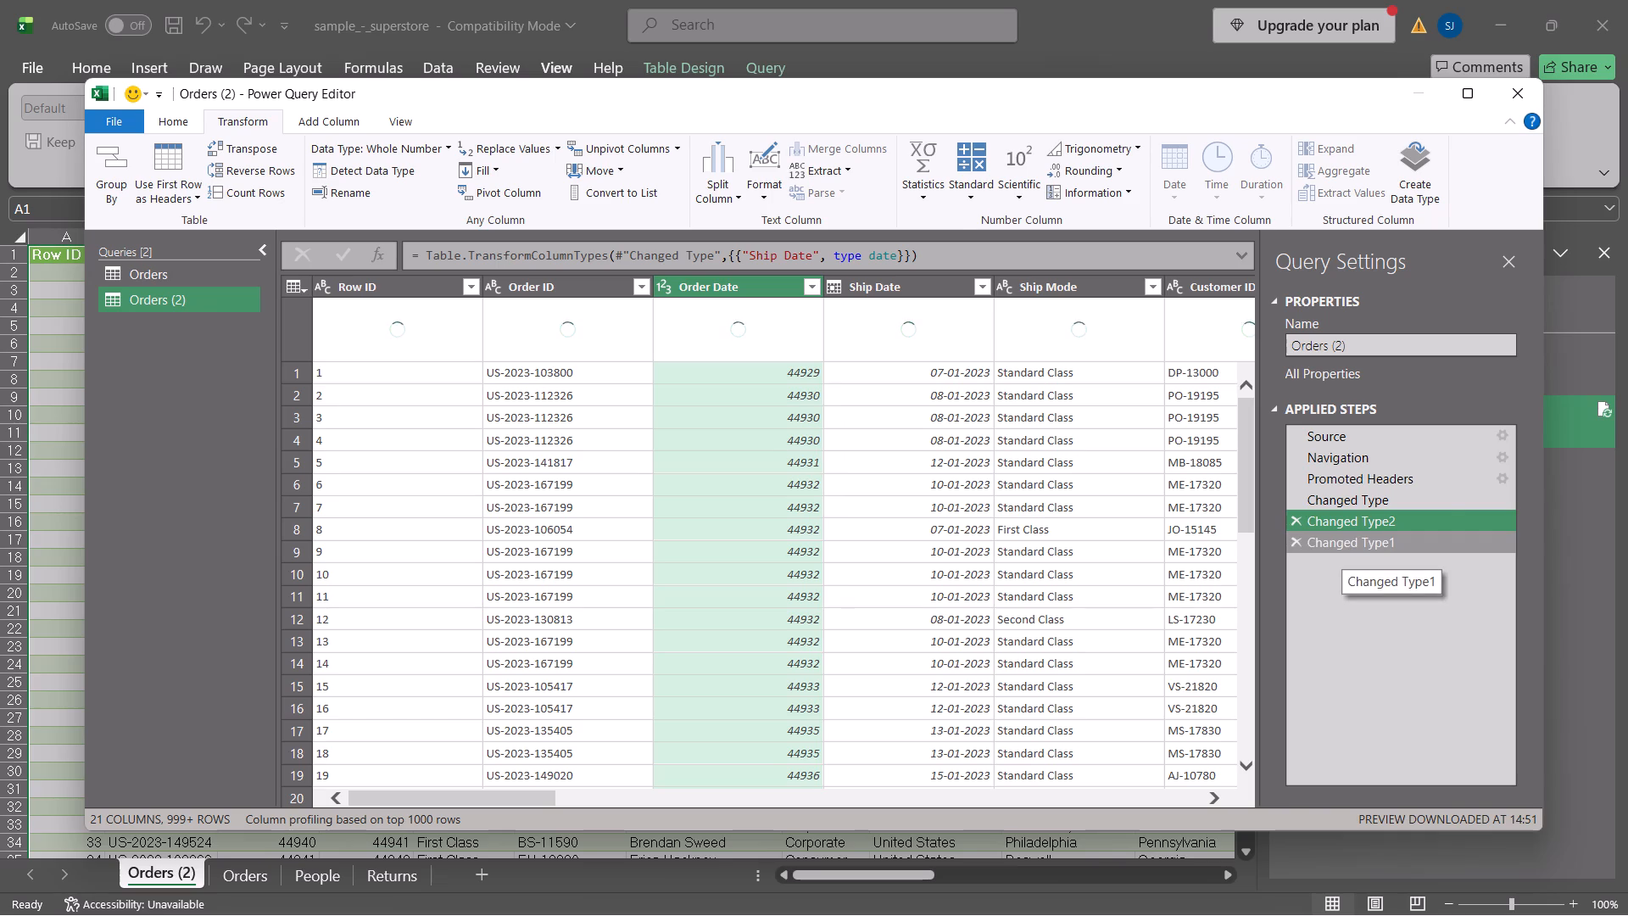
At the Changed Type1 step, examine the Order Date and Ship Date values and their column quality for conversion errors.
left_click(1338, 540)
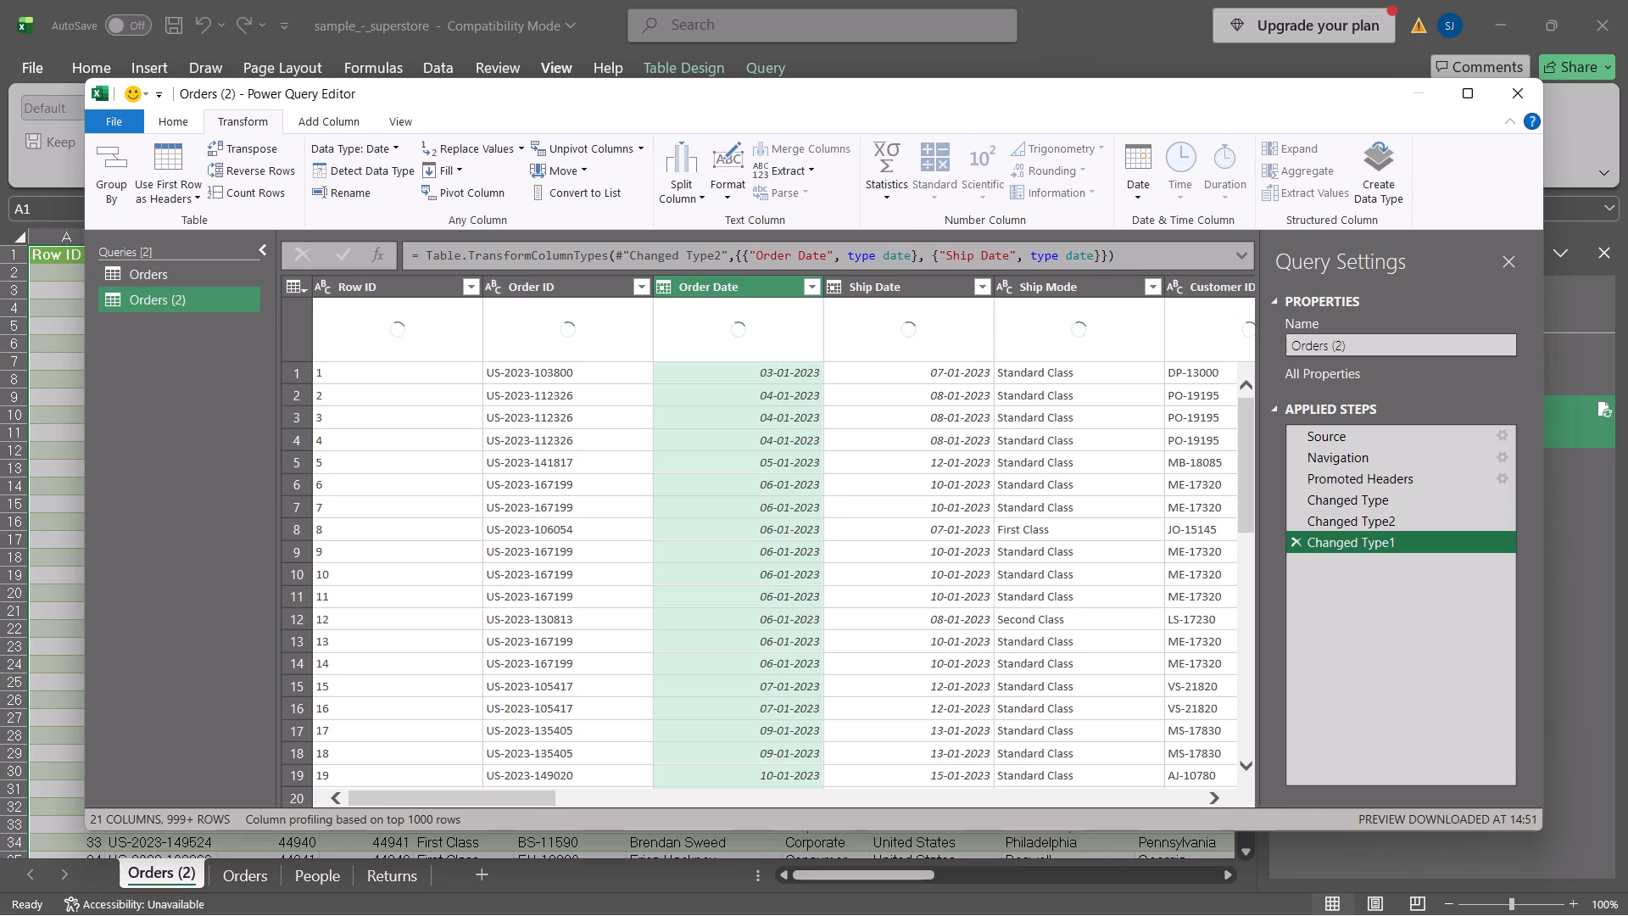
left_click(924, 479)
left_click(783, 472)
left_click(875, 411)
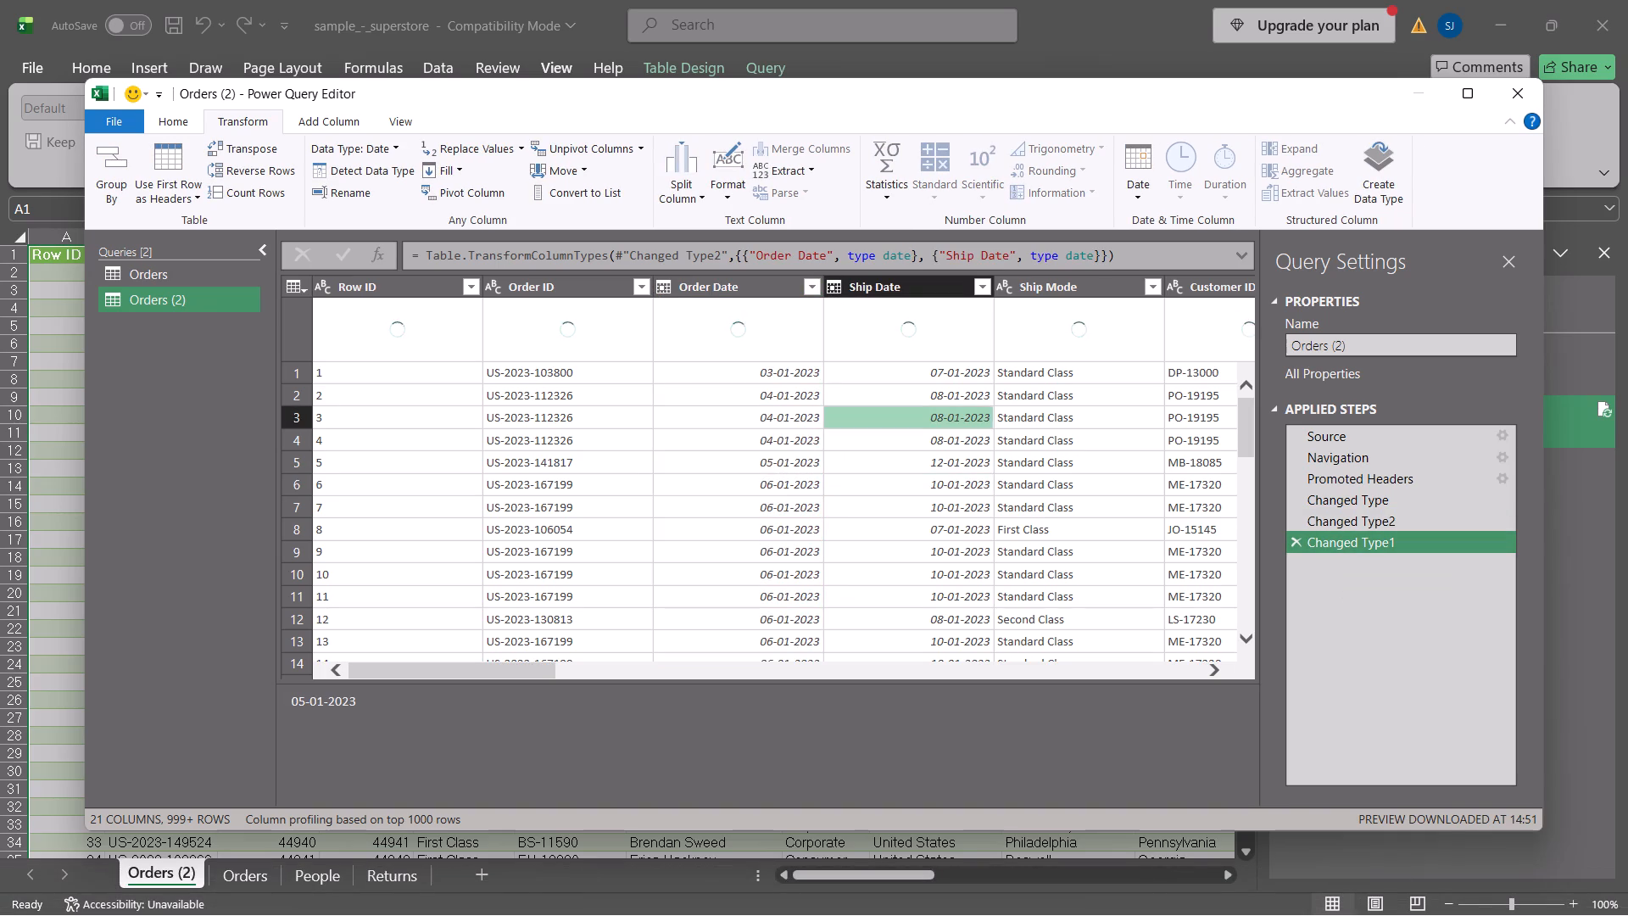
left_click(822, 524)
left_click(906, 517)
left_click(934, 509)
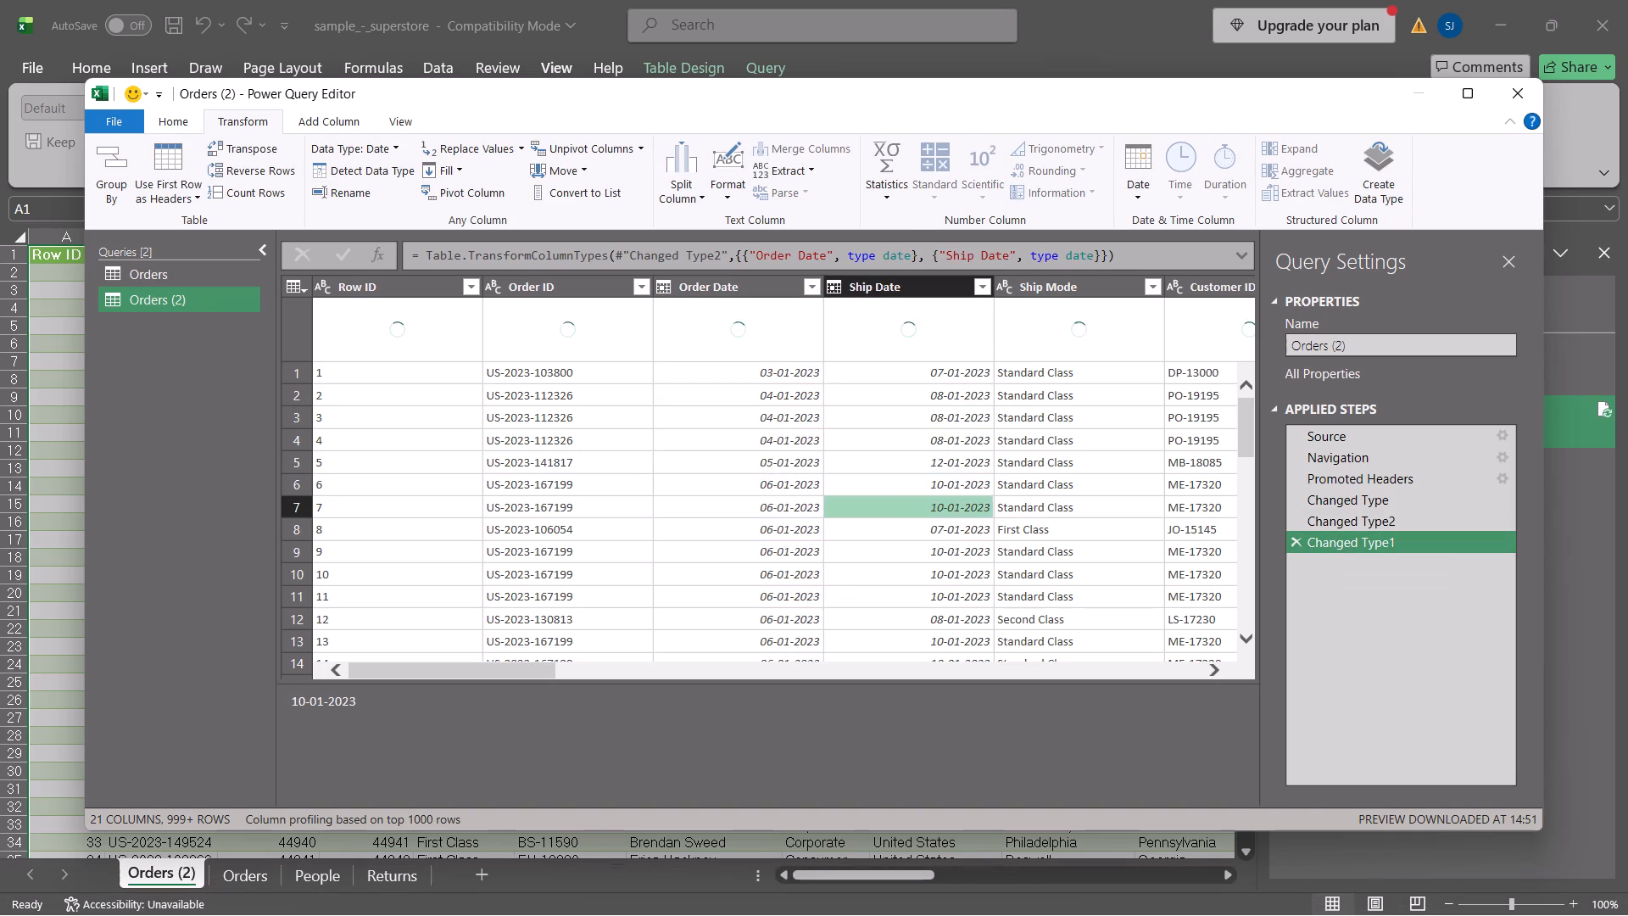
left_click(928, 465)
left_click(807, 444)
left_click(904, 530)
left_click(800, 517)
left_click(938, 470)
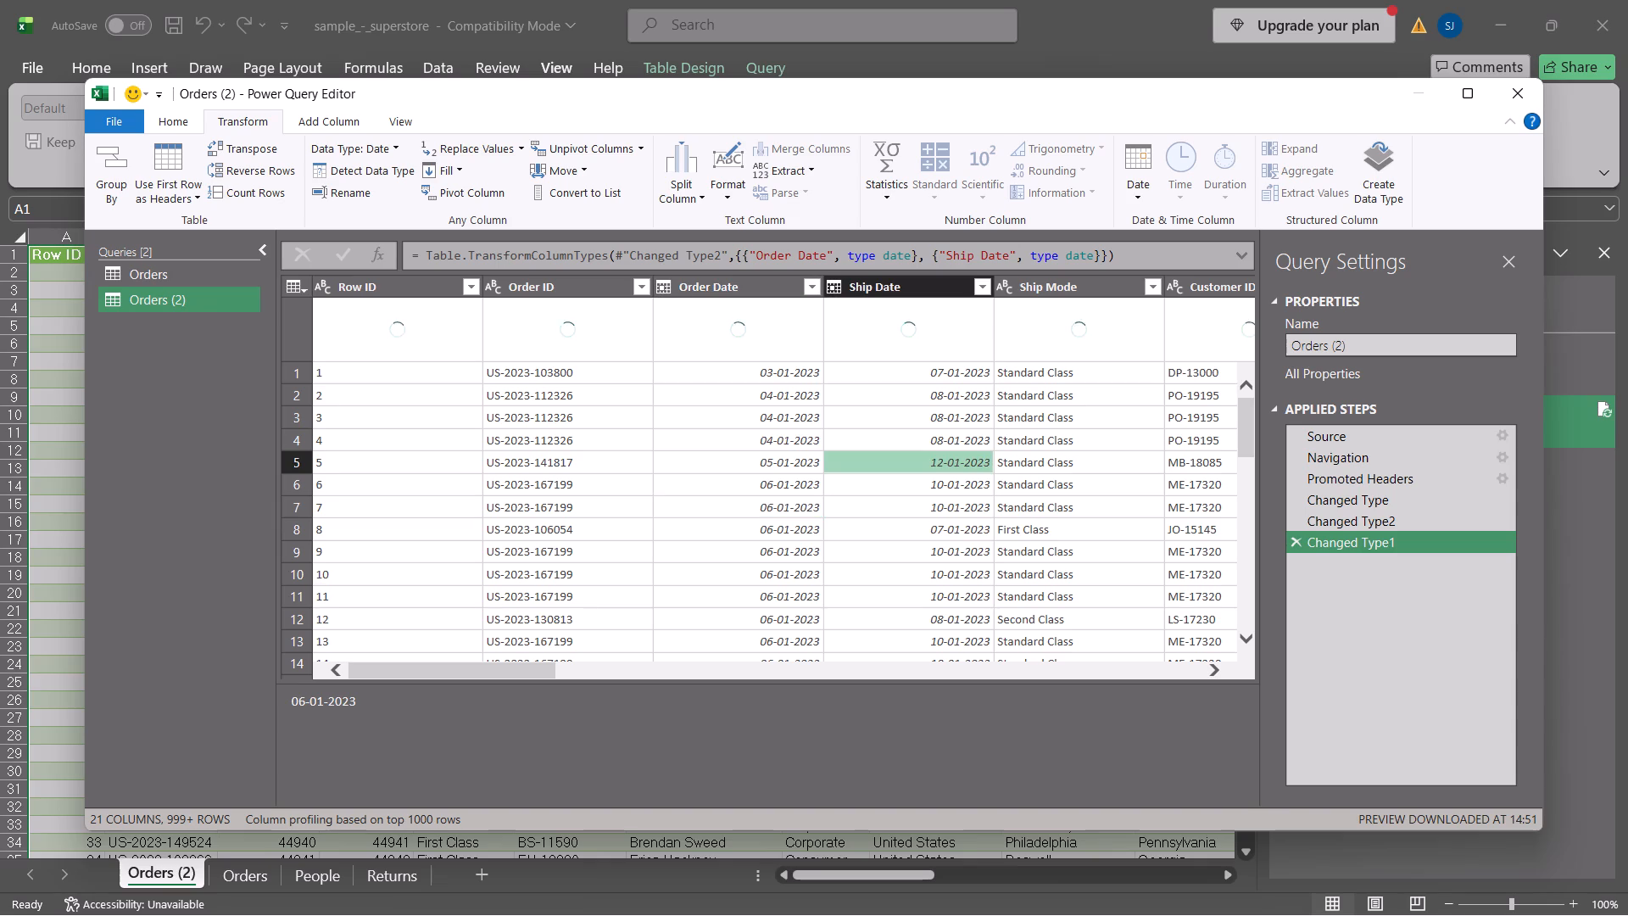
scroll(755, 448, "up", 5)
scroll(770, 450, "down", 11)
scroll(790, 479, "up", 11)
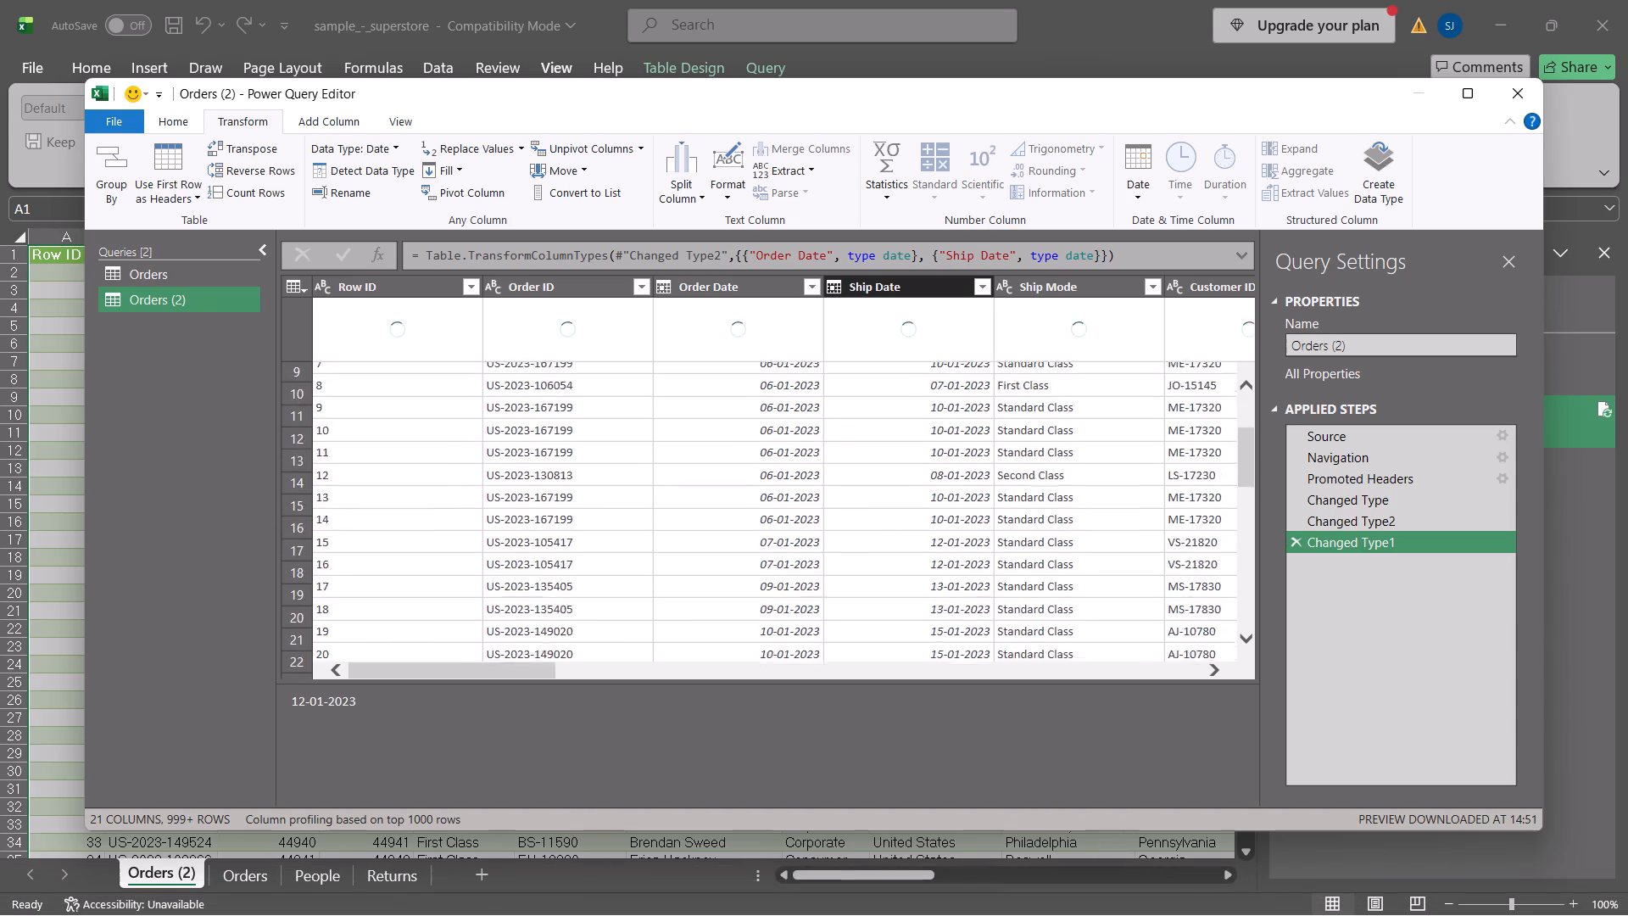
scroll(790, 480, "up", 8)
left_click(936, 509)
left_click(822, 479)
scroll(896, 472, "up", 7)
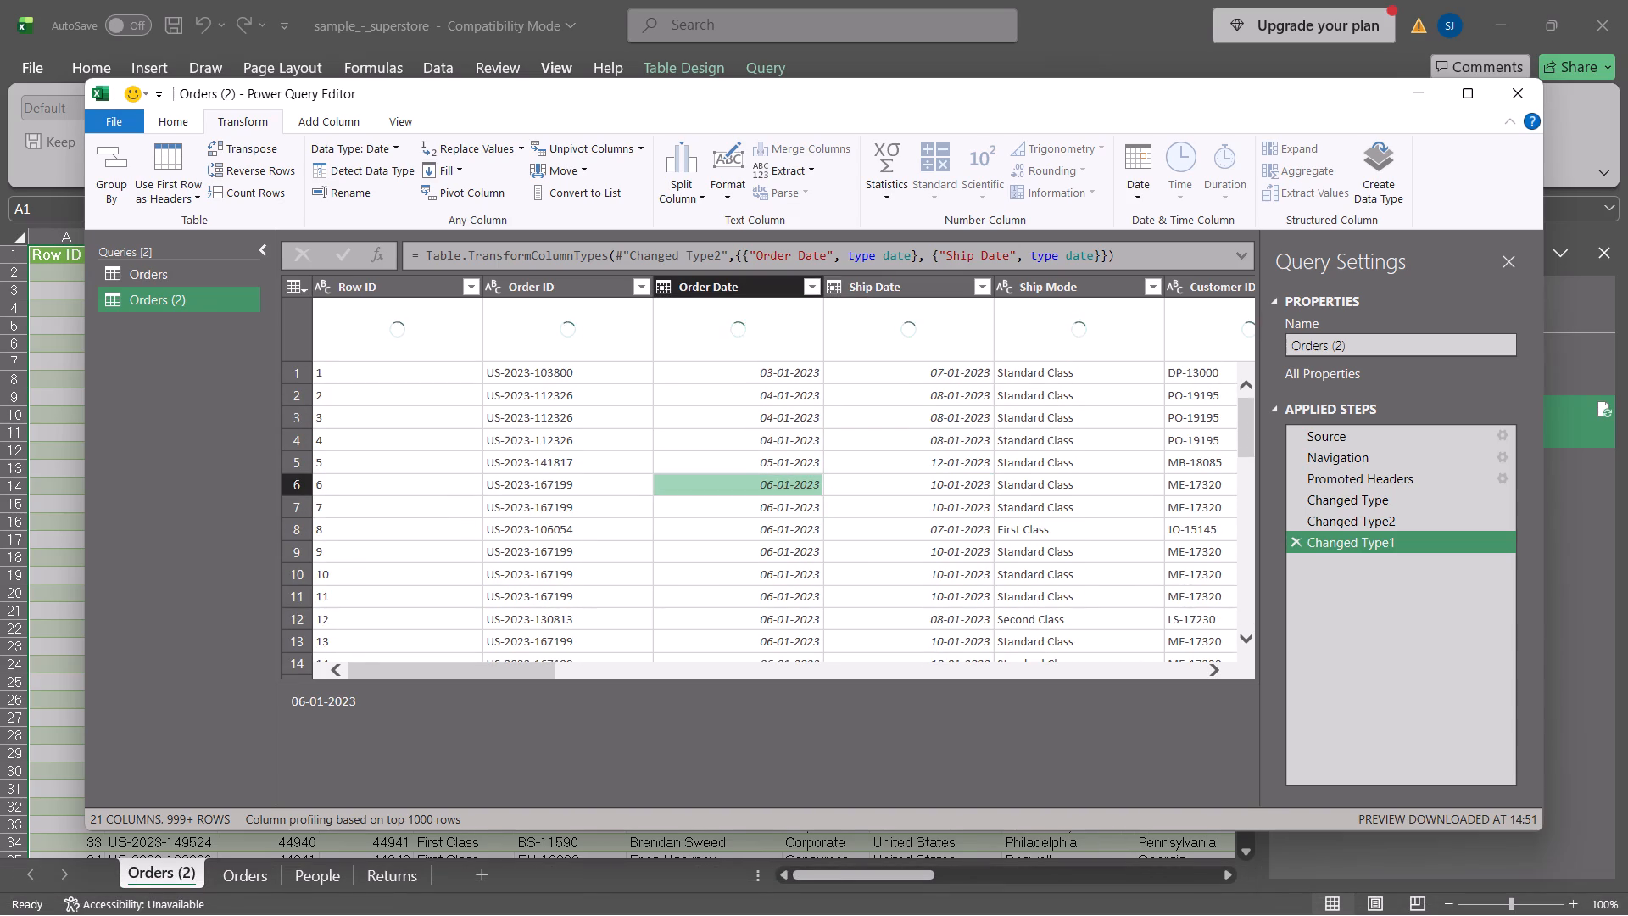
scroll(918, 504, "up", 6)
scroll(1034, 527, "up", 3)
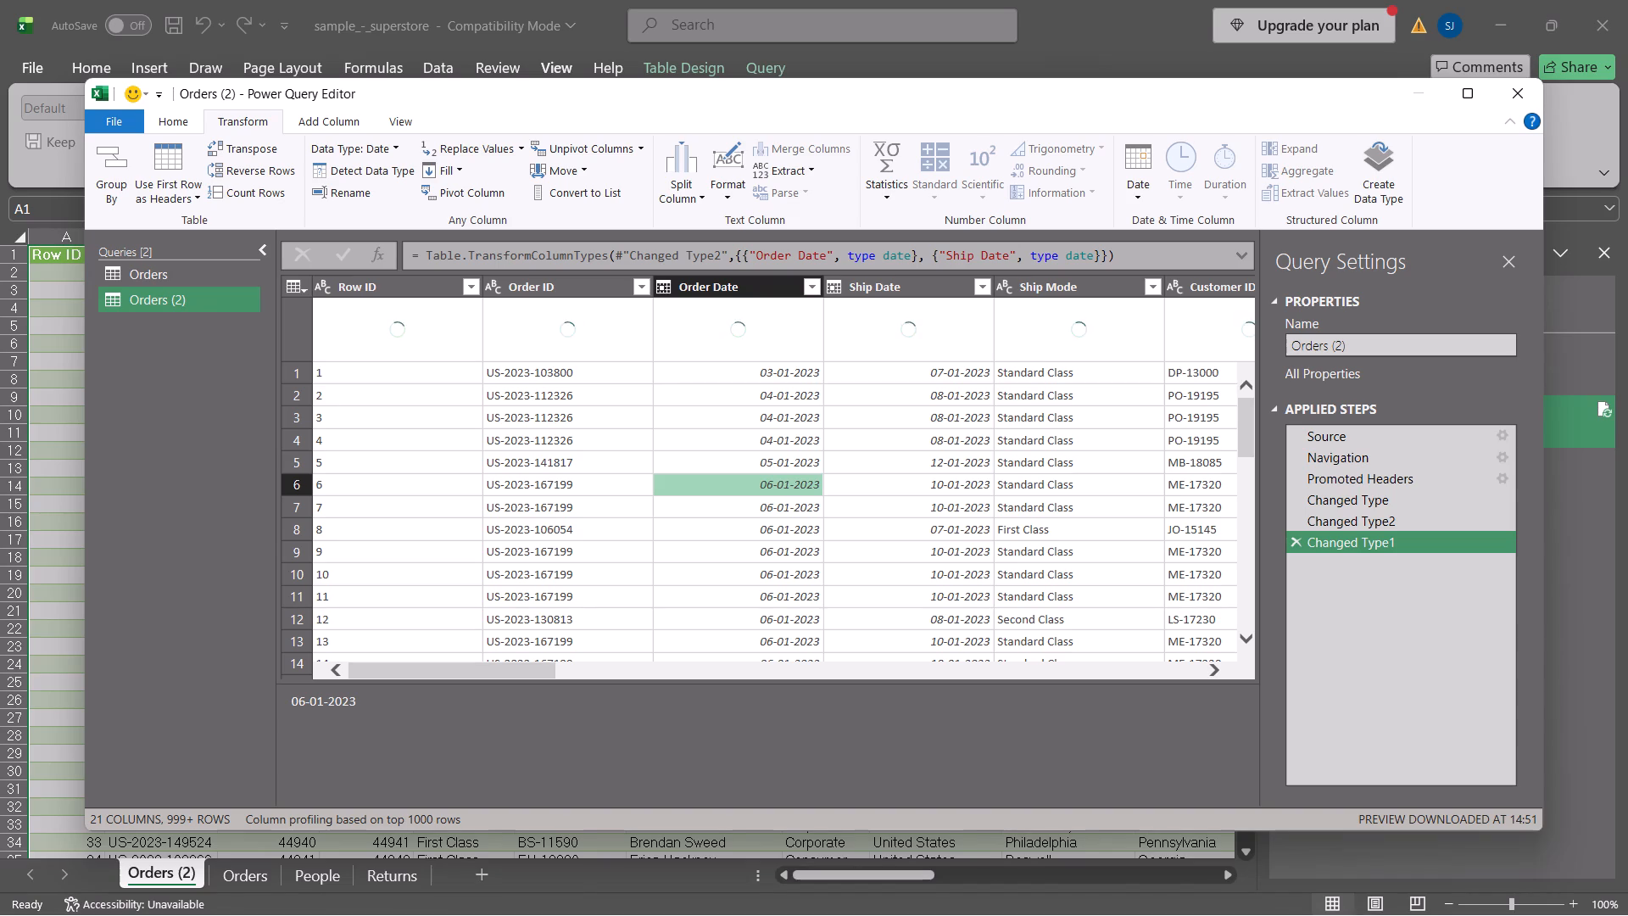
scroll(894, 561, "up", 3)
scroll(894, 561, "down", 3)
scroll(894, 561, "up", 10)
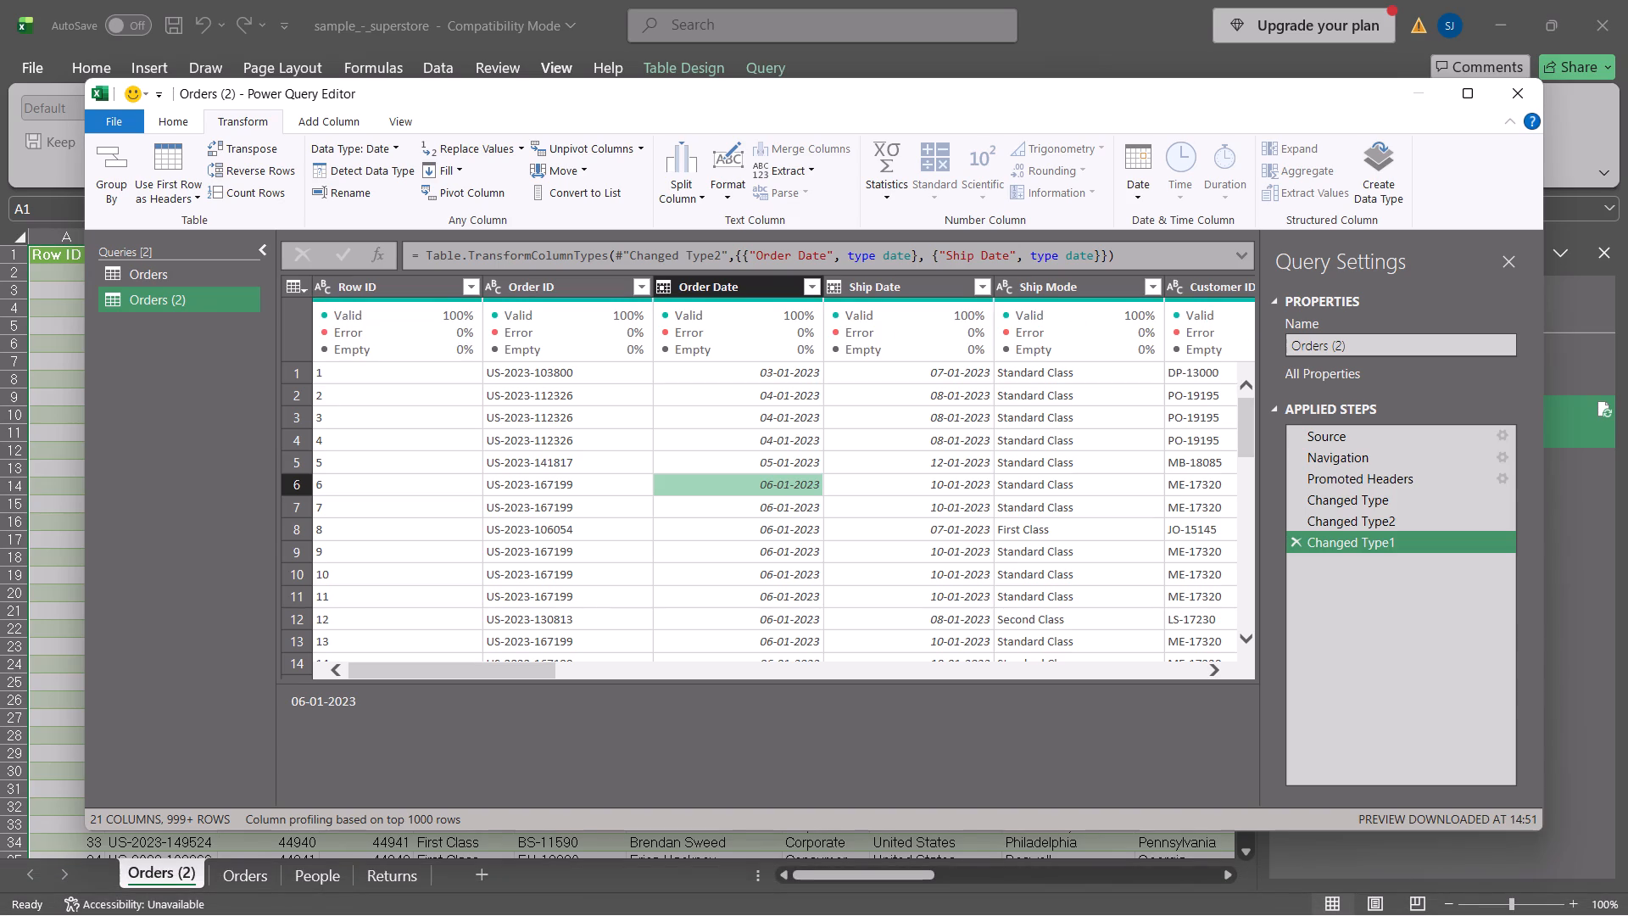
scroll(808, 550, "down", 5)
scroll(808, 550, "up", 12)
left_click(917, 537)
left_click(934, 466)
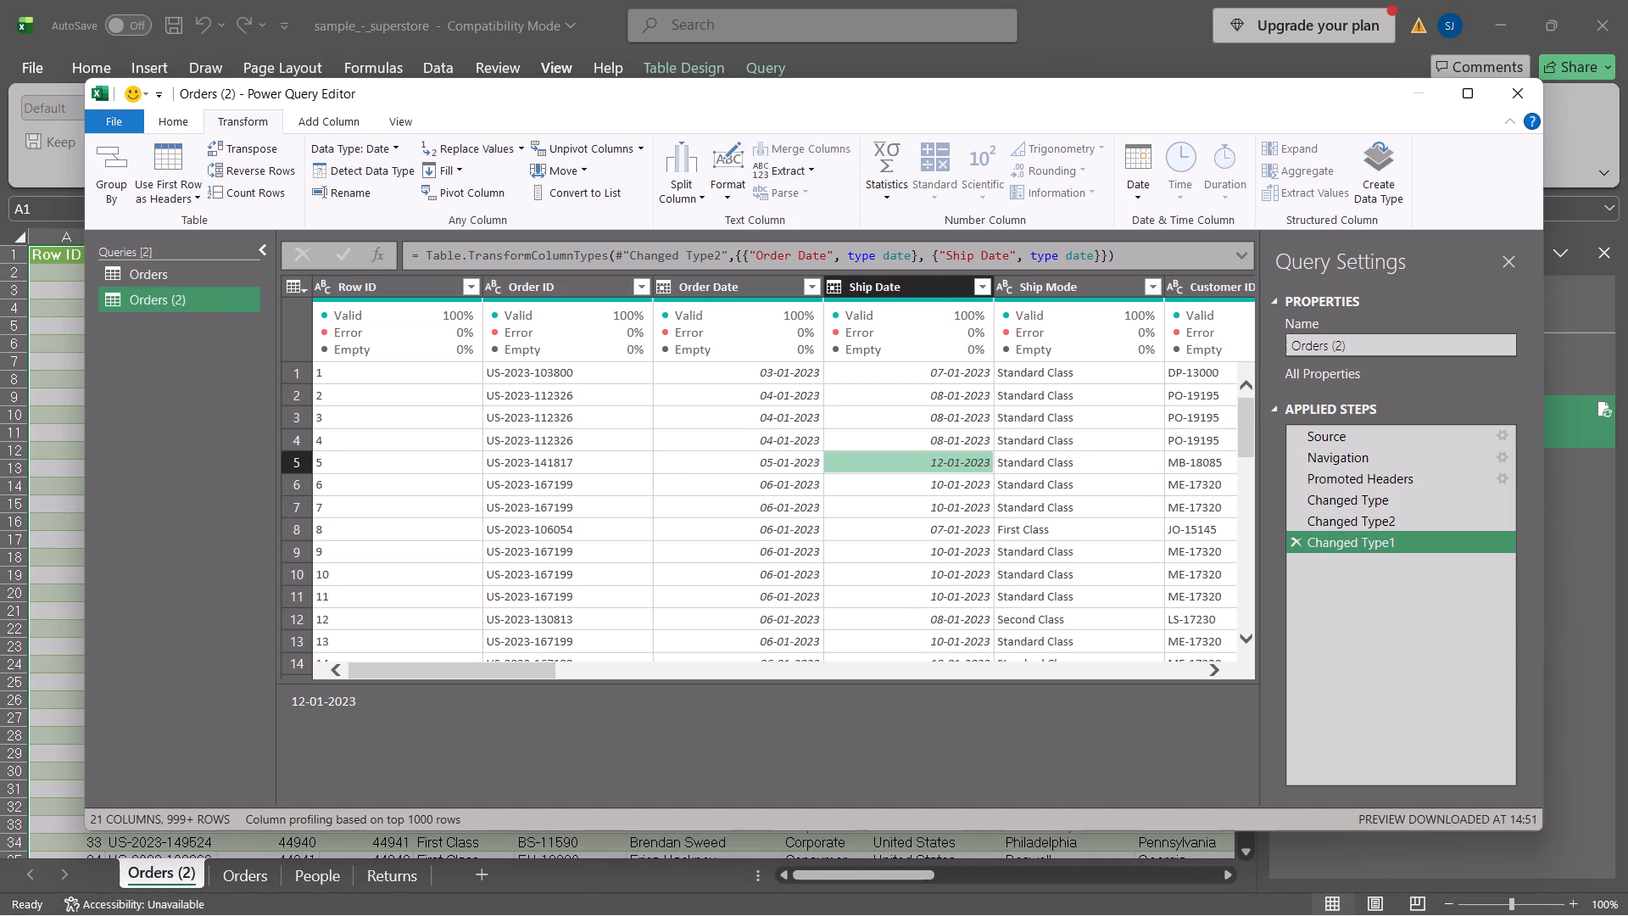
scroll(889, 526, "up", 3)
Set the Sales column's data type to Decimal Number in the Changed Type1 step.
left_click_drag(544, 669, 1287, 662)
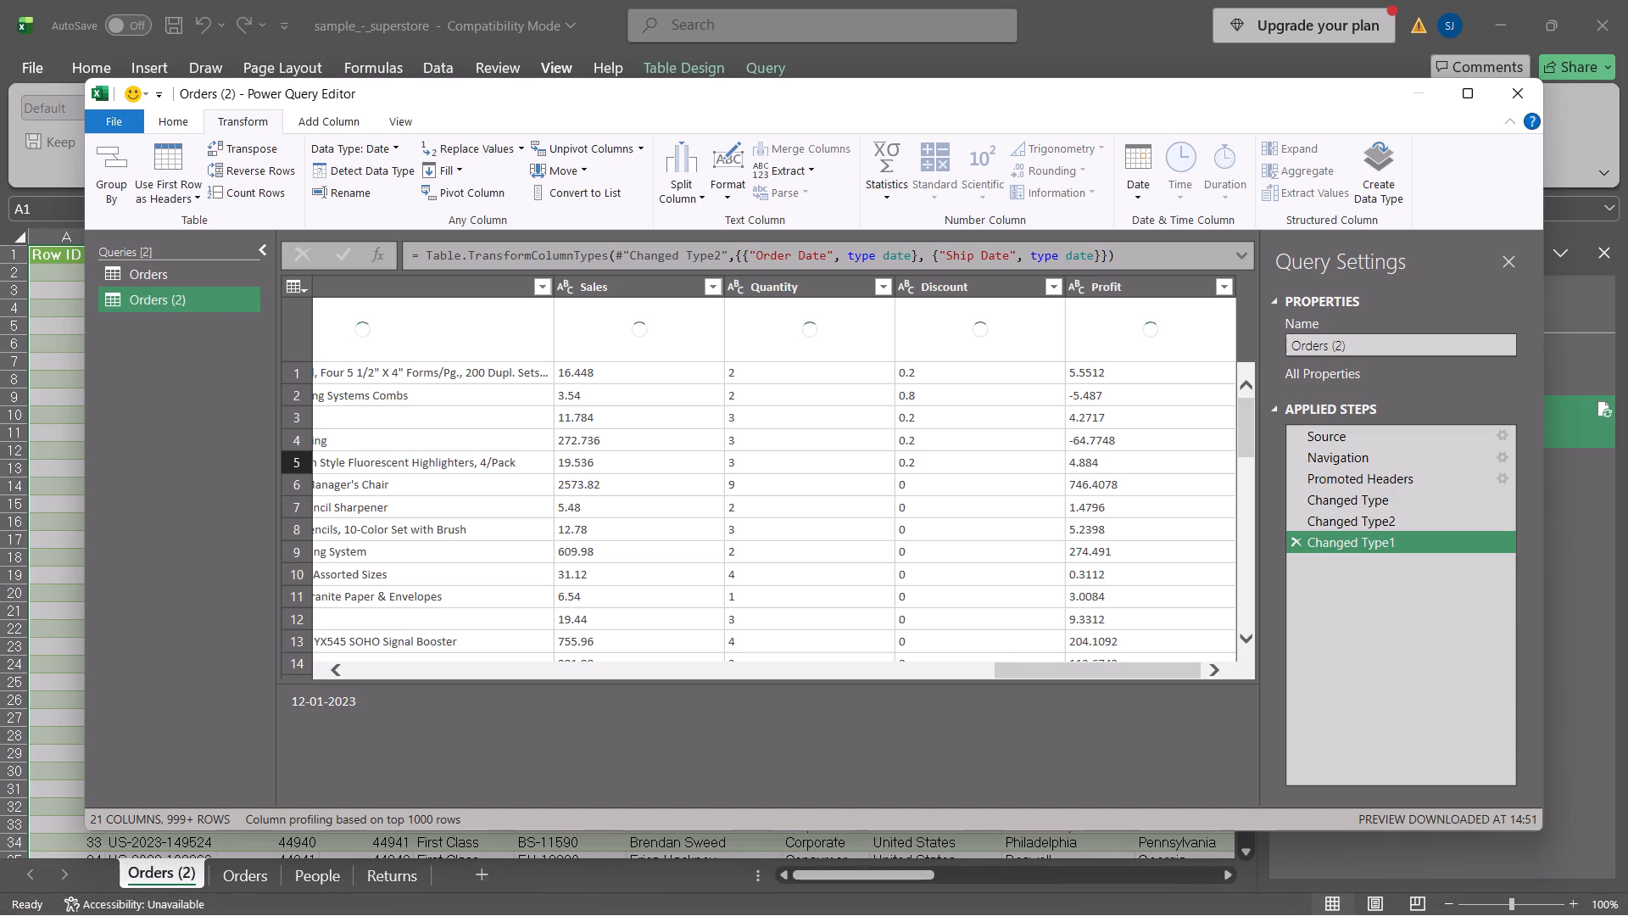
left_click(580, 292)
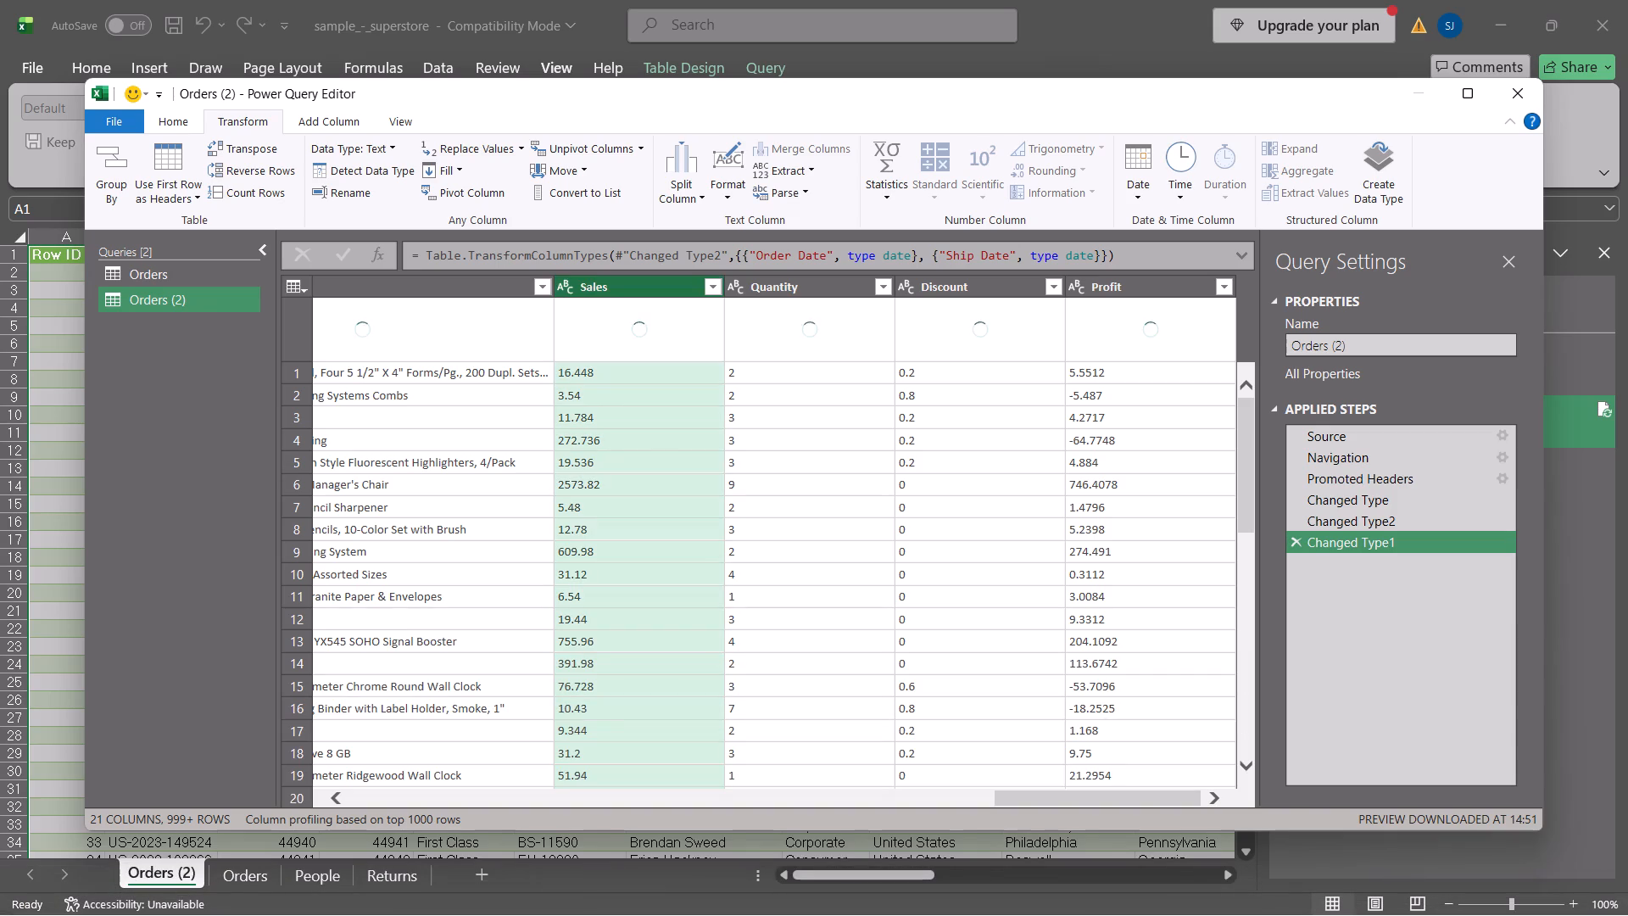
left_click(564, 282)
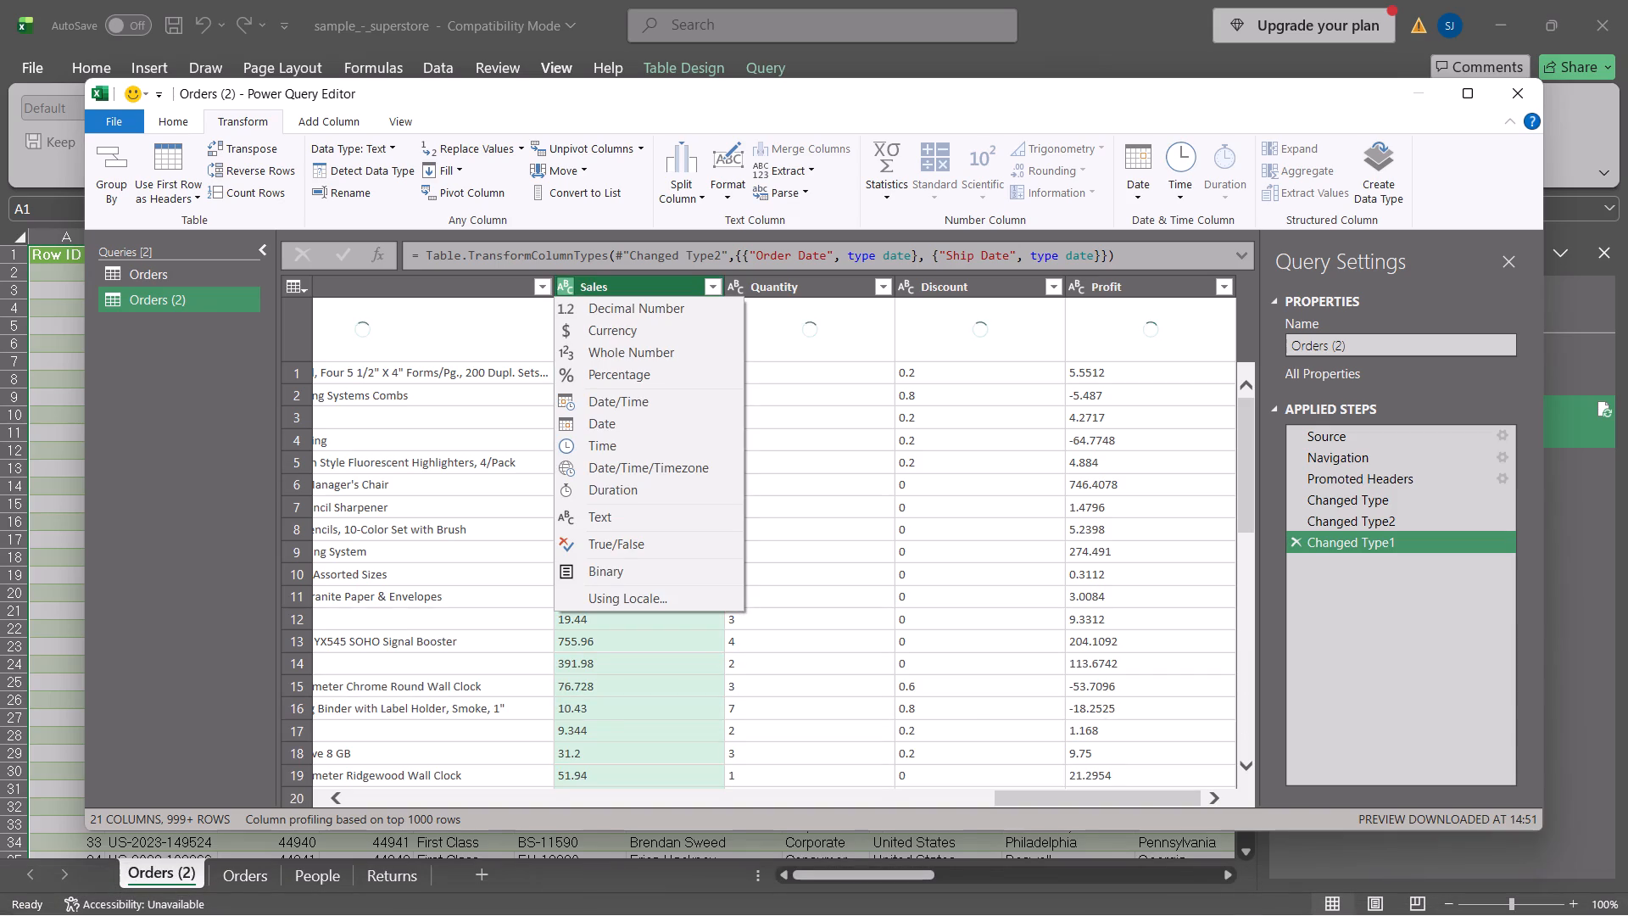
left_click(635, 279)
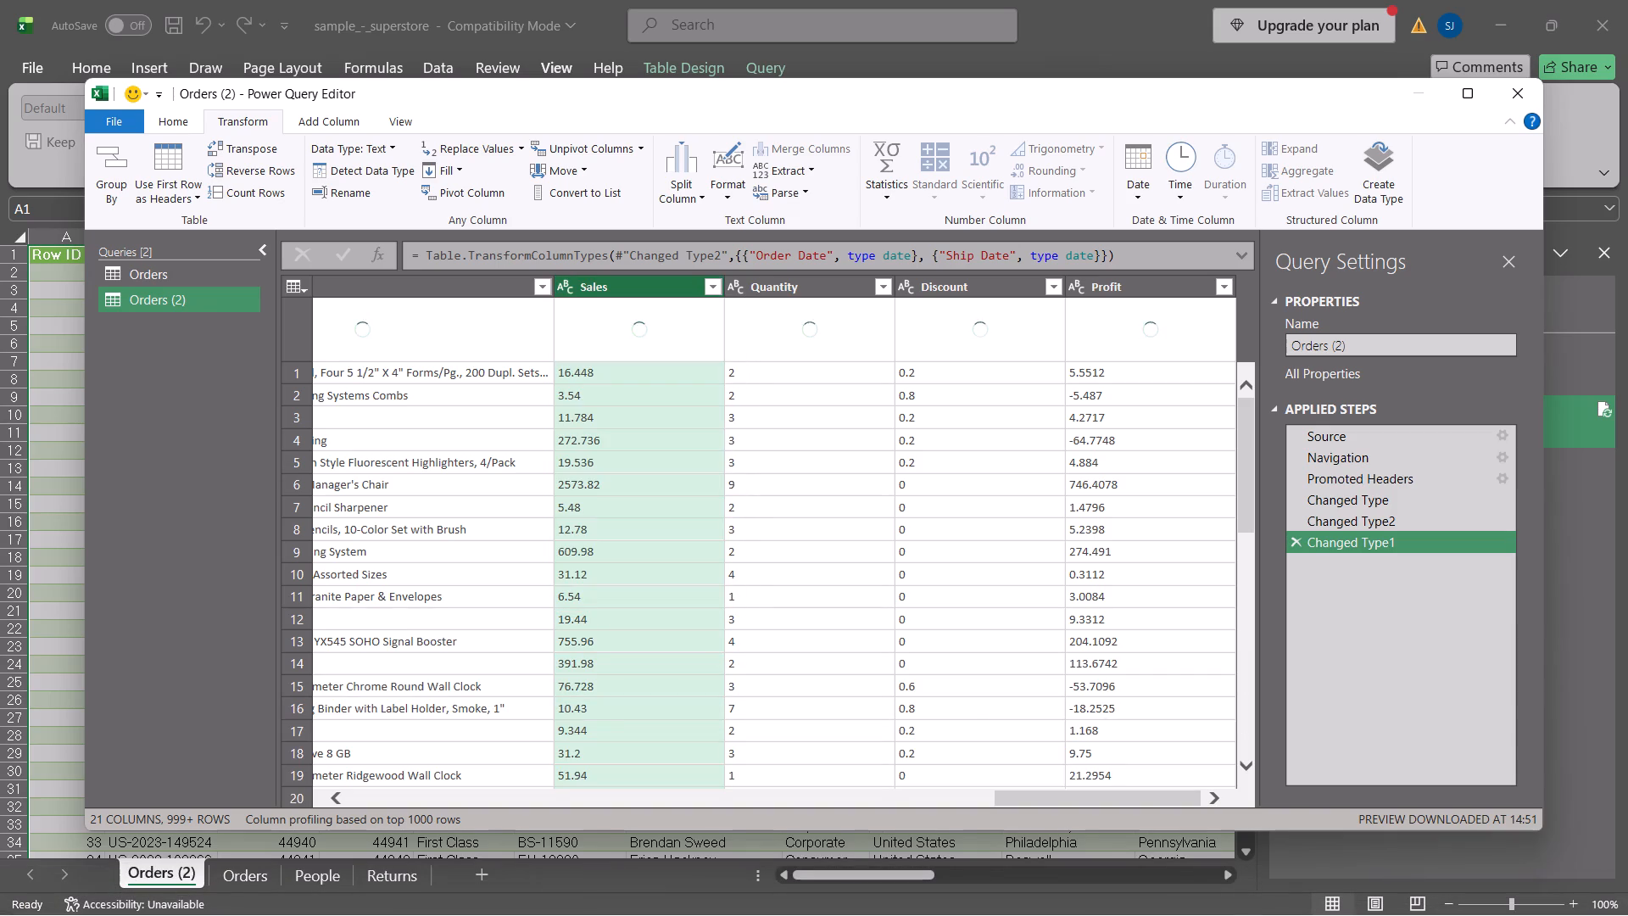
left_click(572, 282)
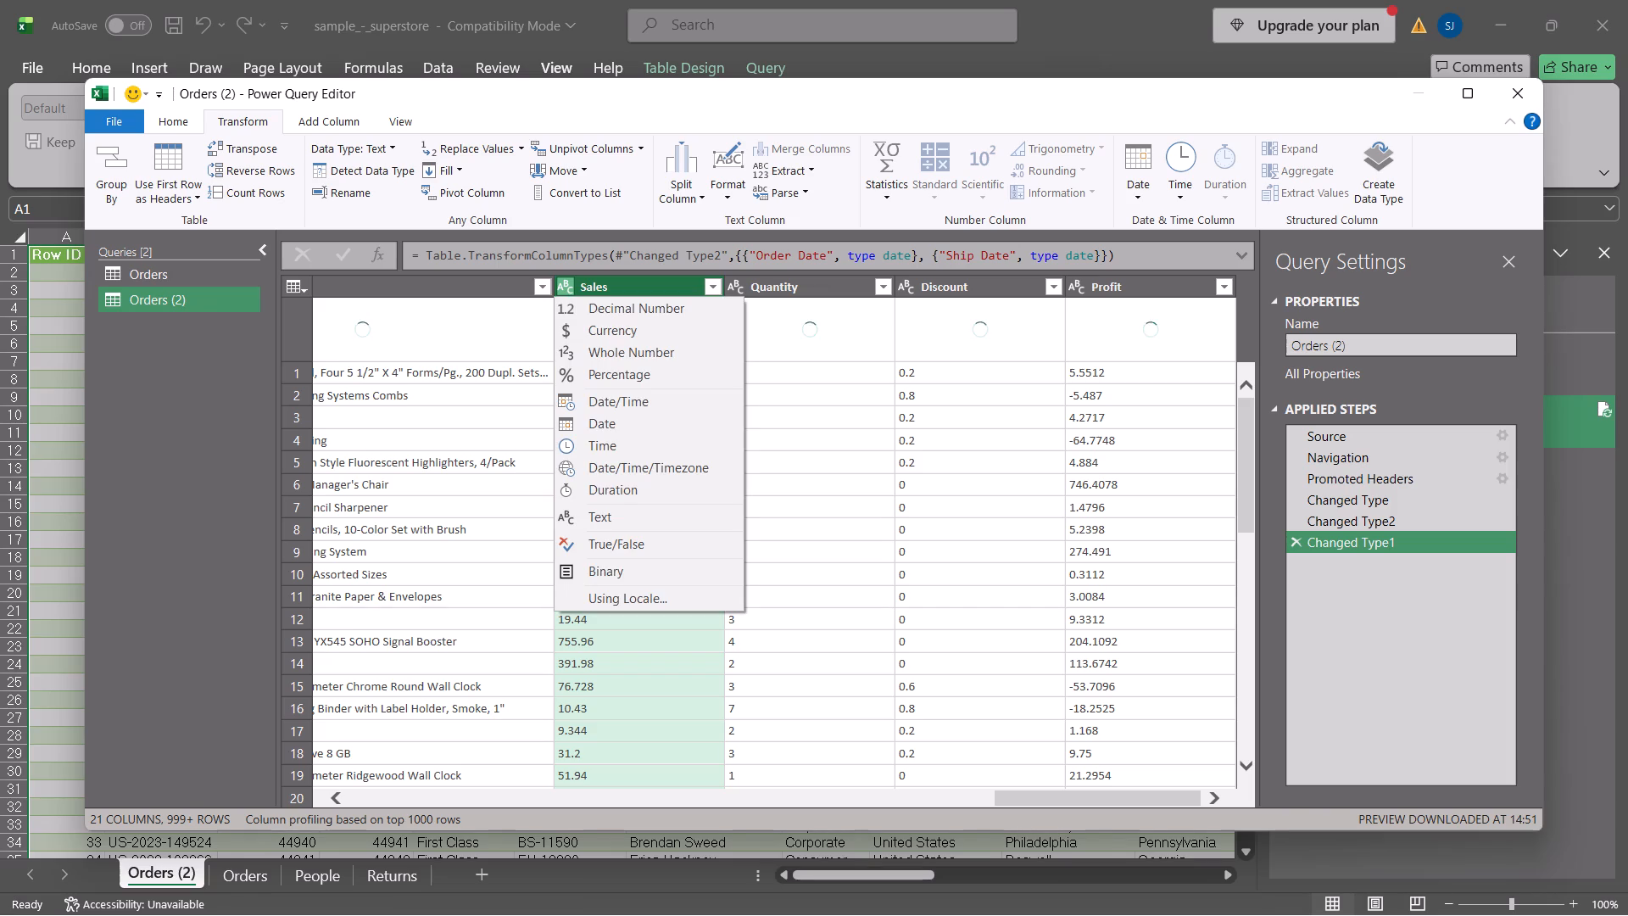
left_click(602, 307)
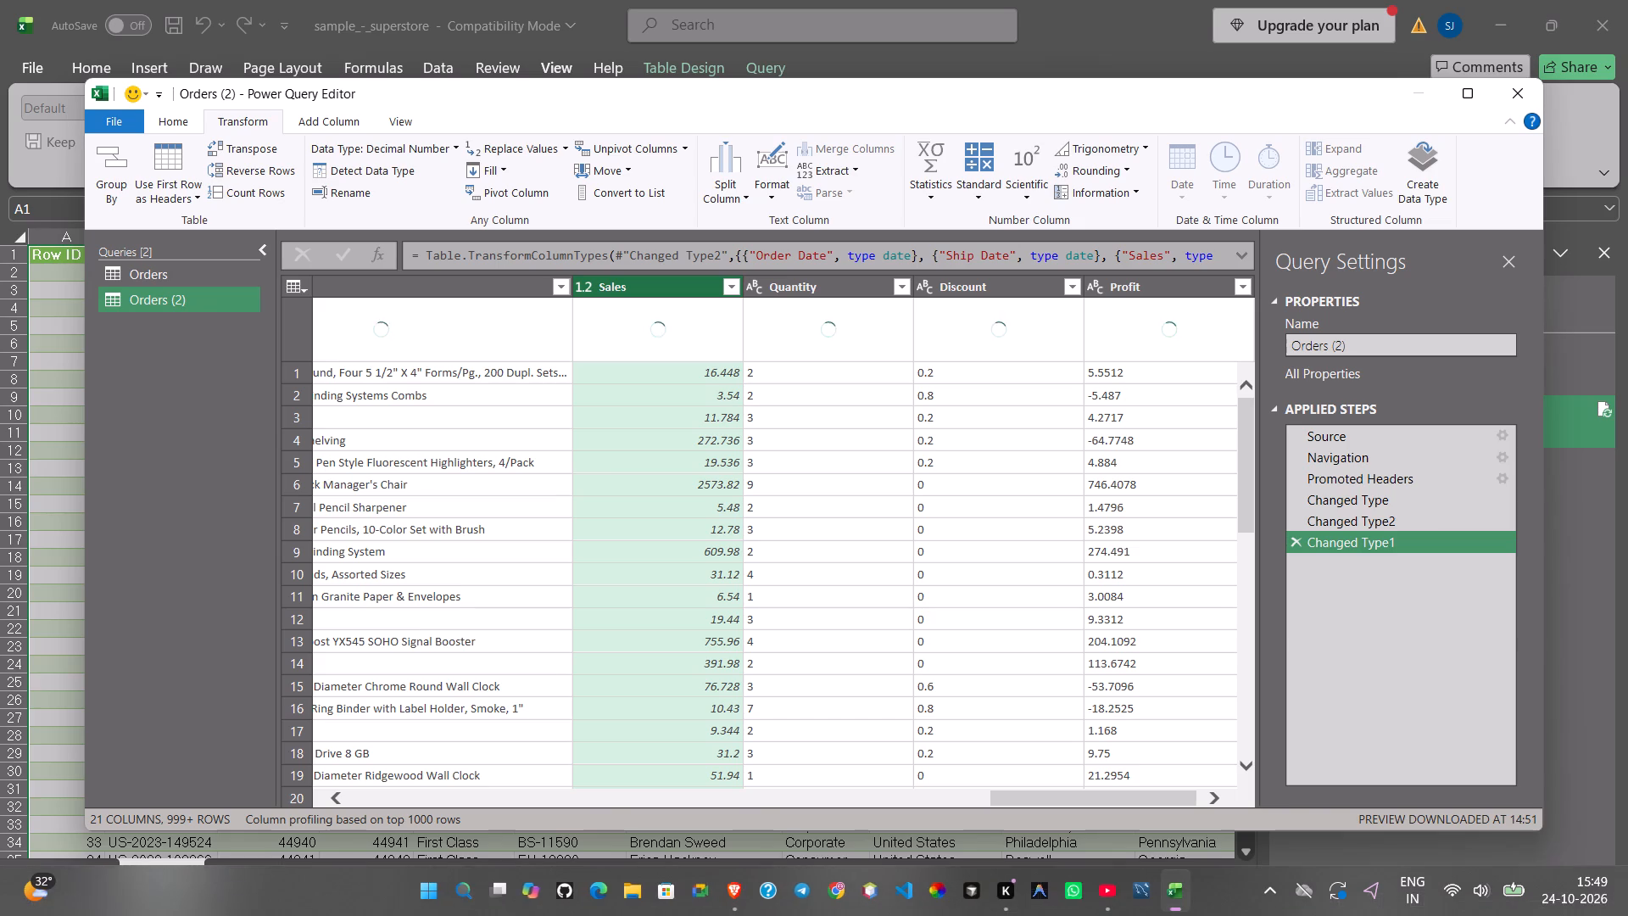
Set the Quantity column's data type to Whole Number.
left_click(803, 287)
left_click(752, 283)
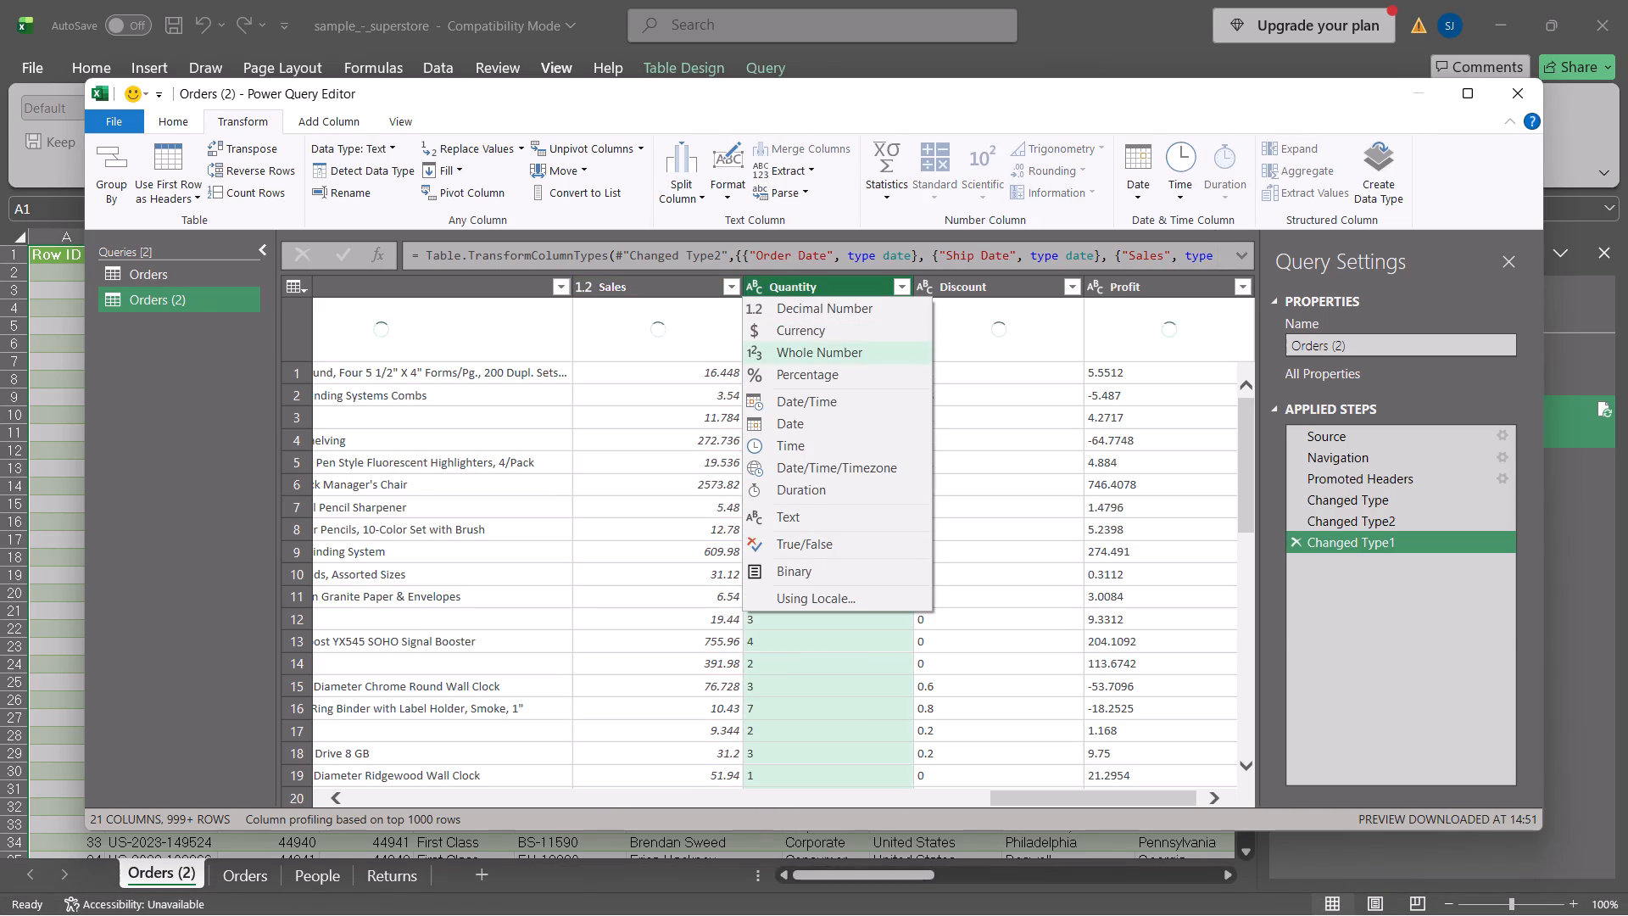
left_click(791, 351)
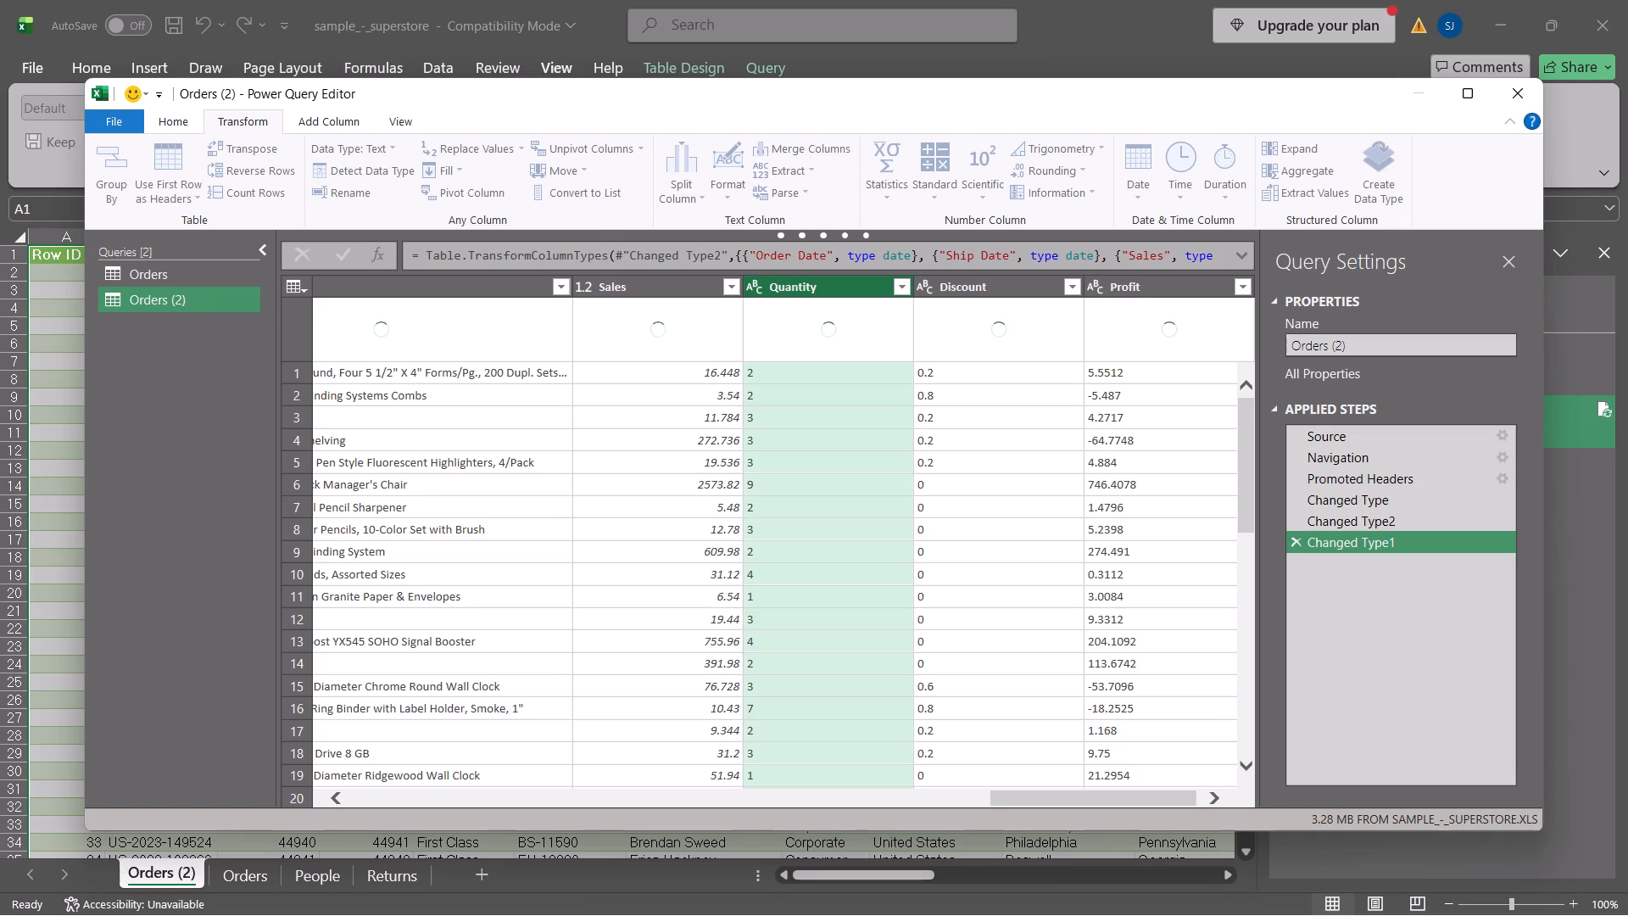
scroll(834, 572, "down", 4)
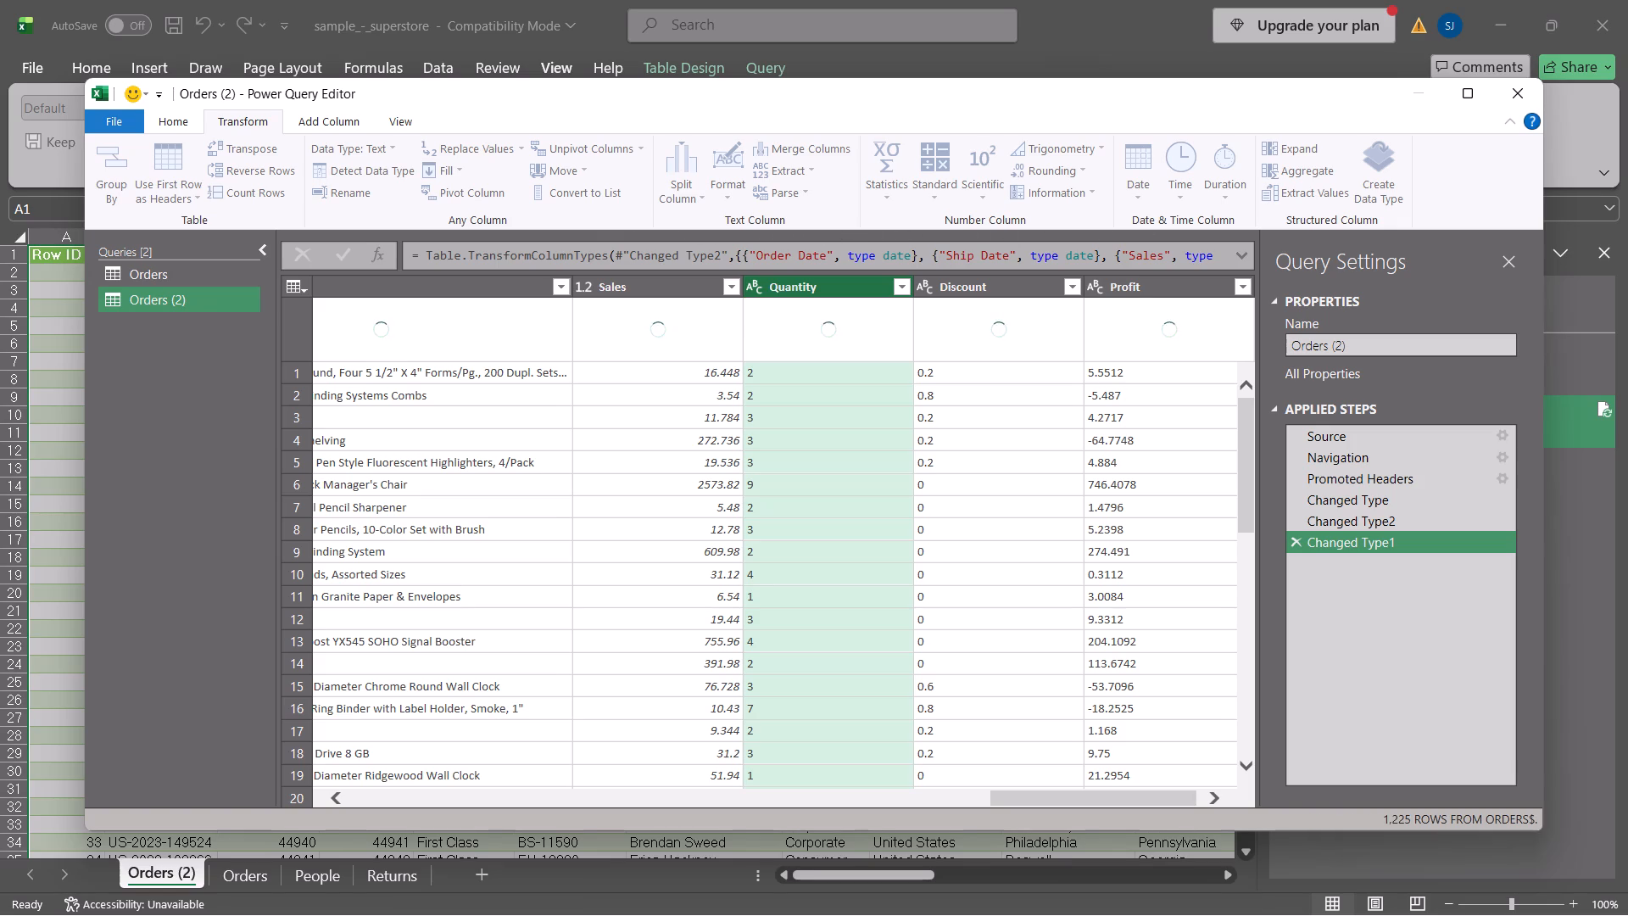
scroll(832, 572, "up", 4)
scroll(968, 509, "up", 3)
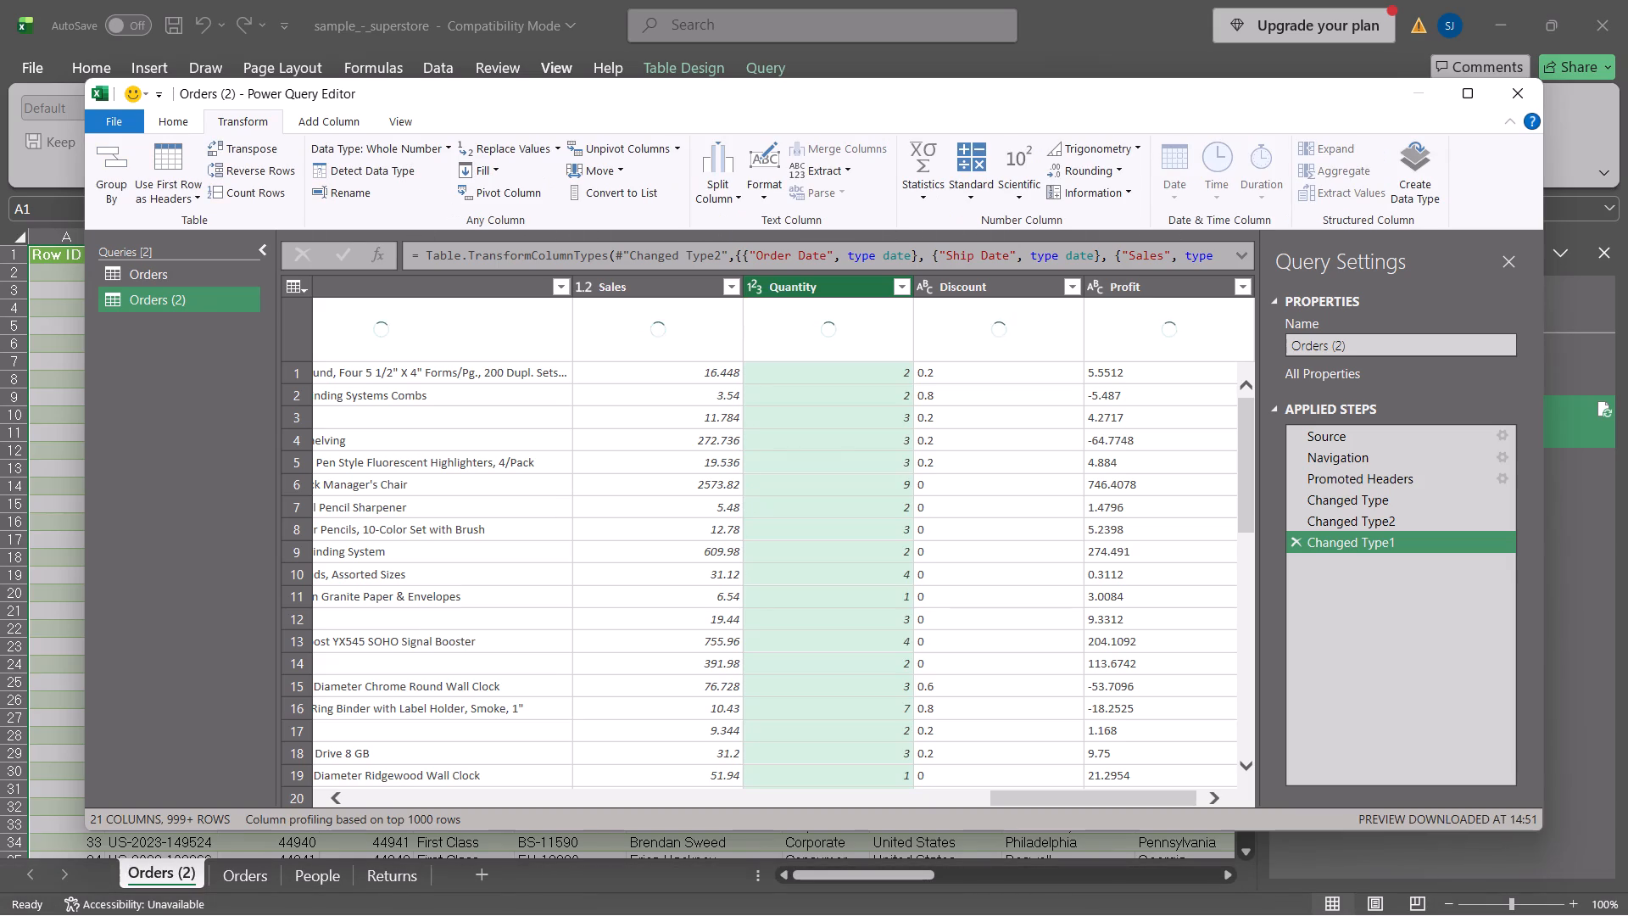
Set the Discount column's data type to Decimal Number.
left_click(959, 284)
left_click(921, 282)
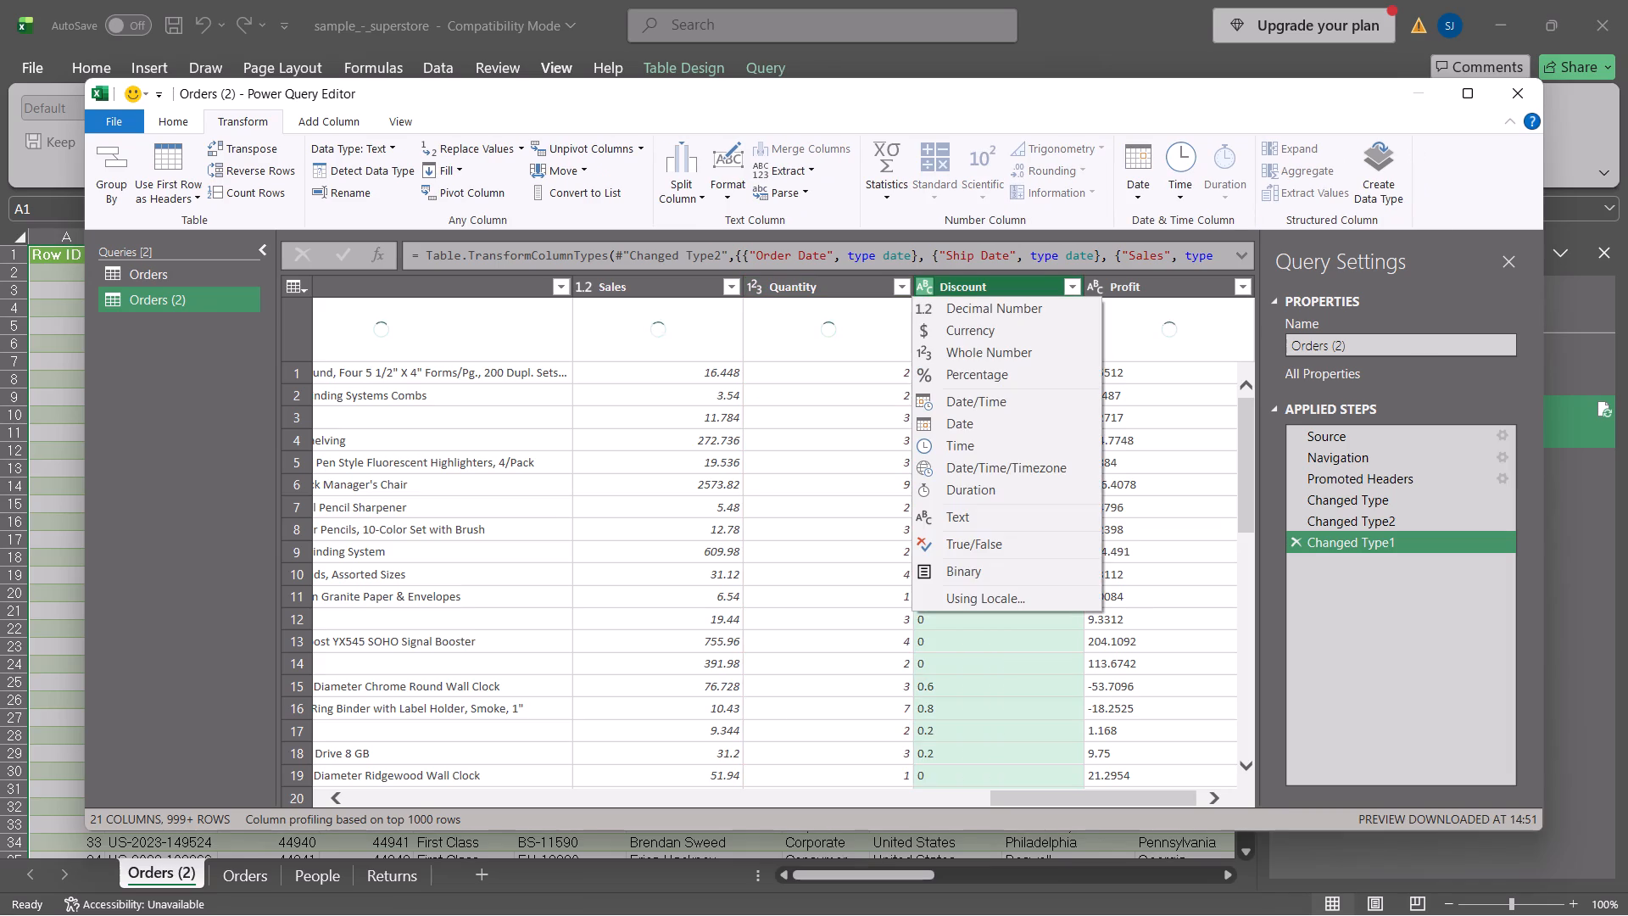
left_click(951, 301)
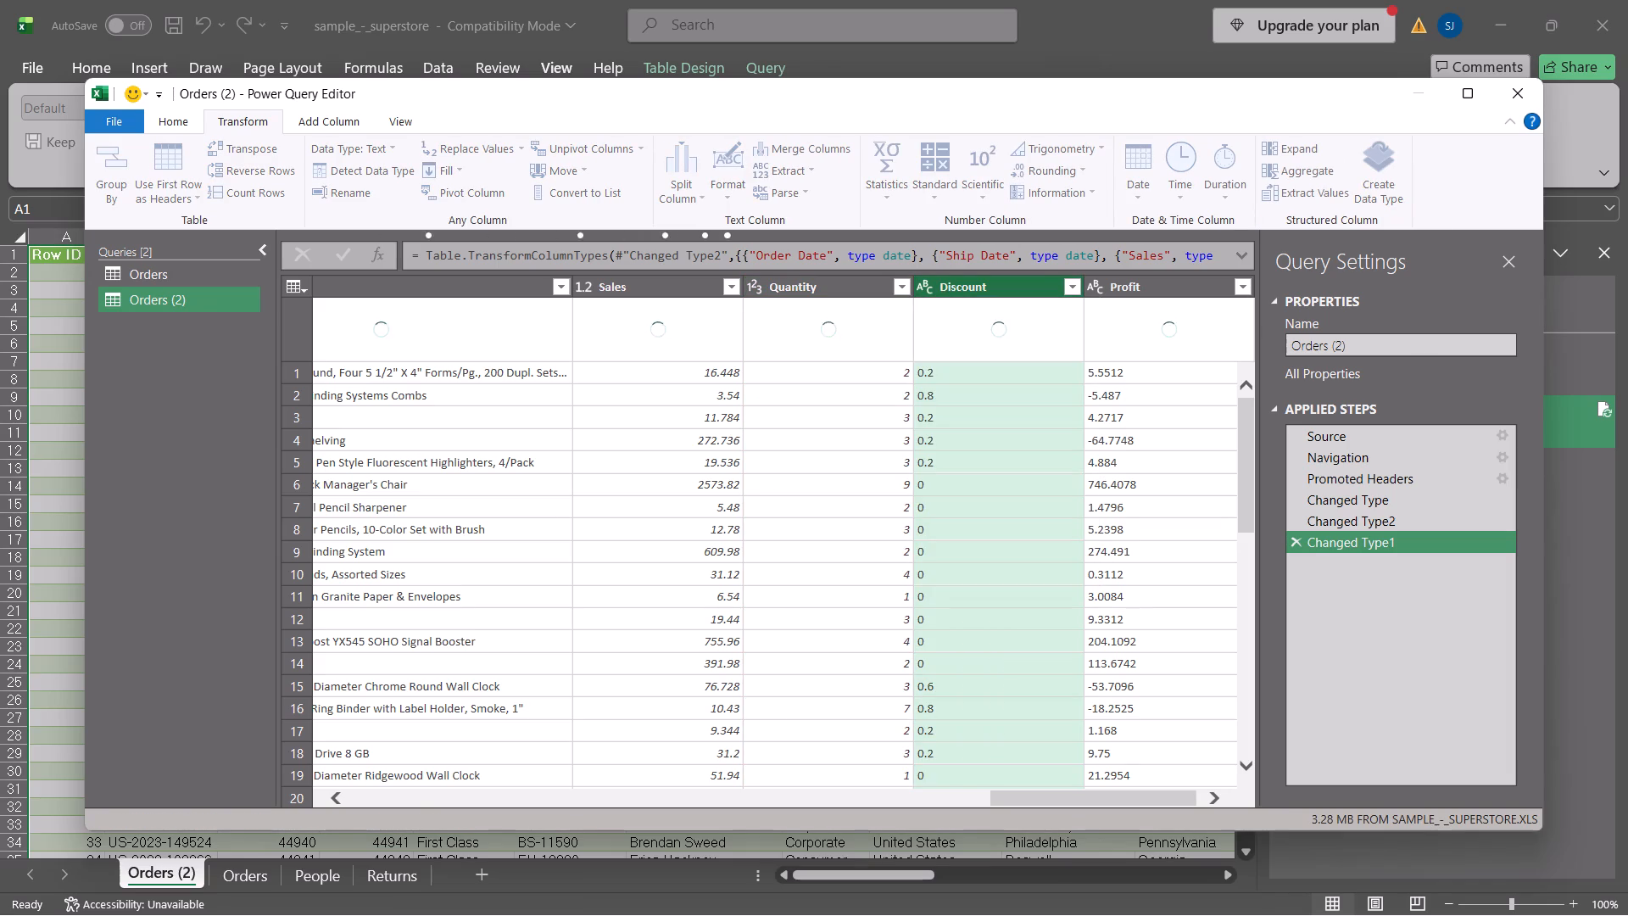
scroll(1100, 439, "left", 1)
scroll(993, 604, "down", 3)
scroll(528, 524, "right", 2)
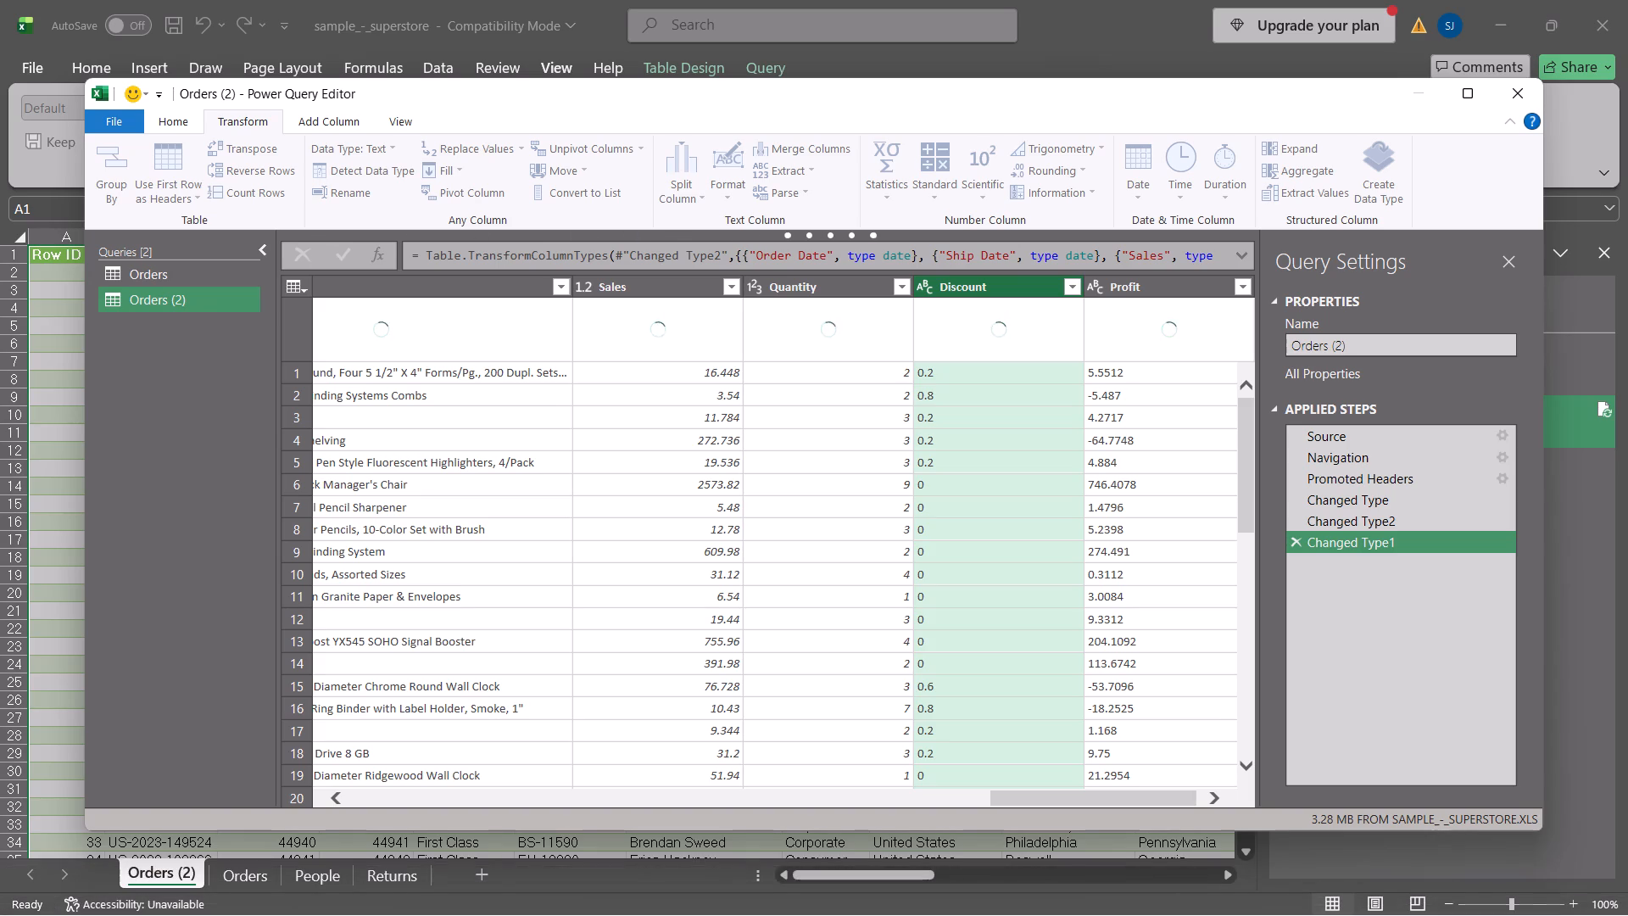
scroll(836, 426, "up", 2)
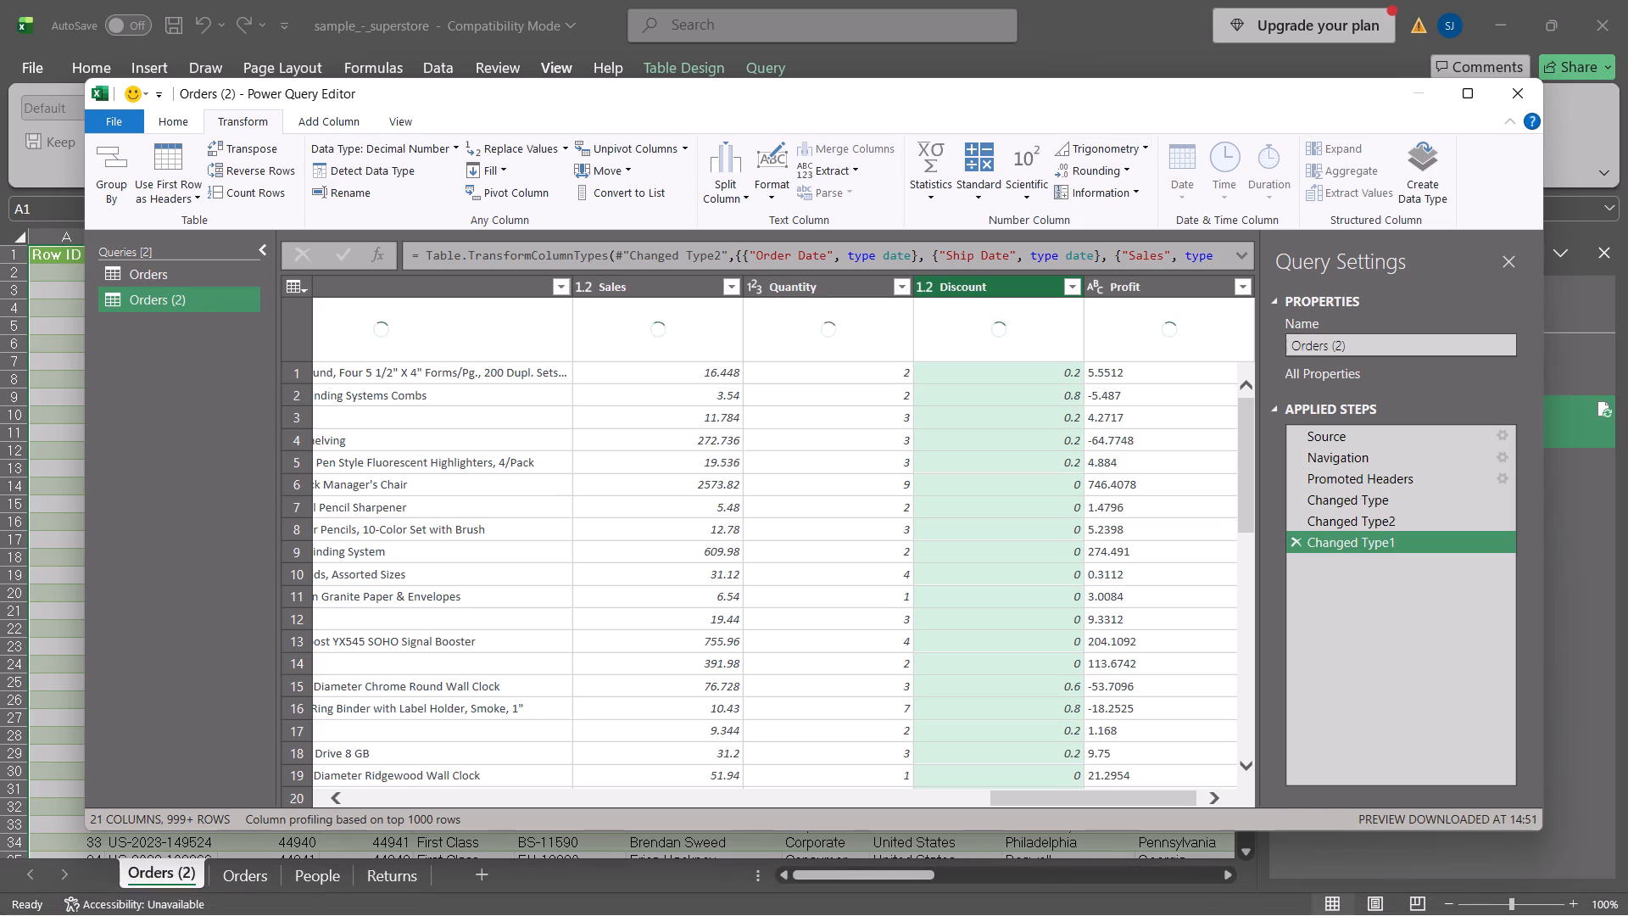
Set the Profit column's data type to Decimal Number.
left_click(1123, 288)
left_click(1079, 287)
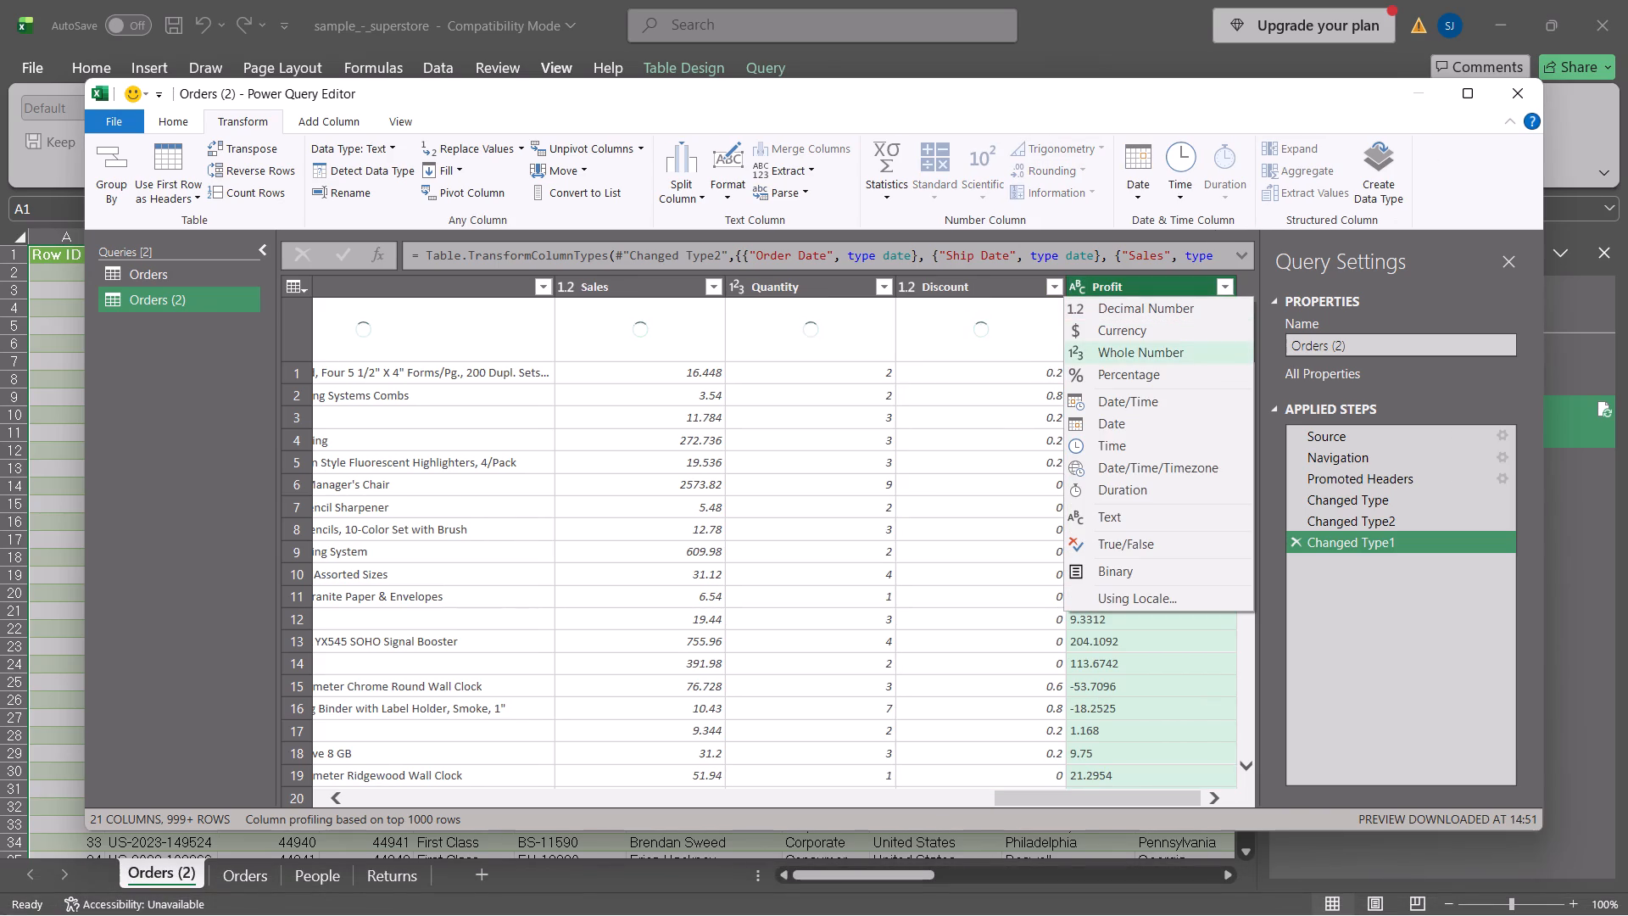
left_click(1125, 309)
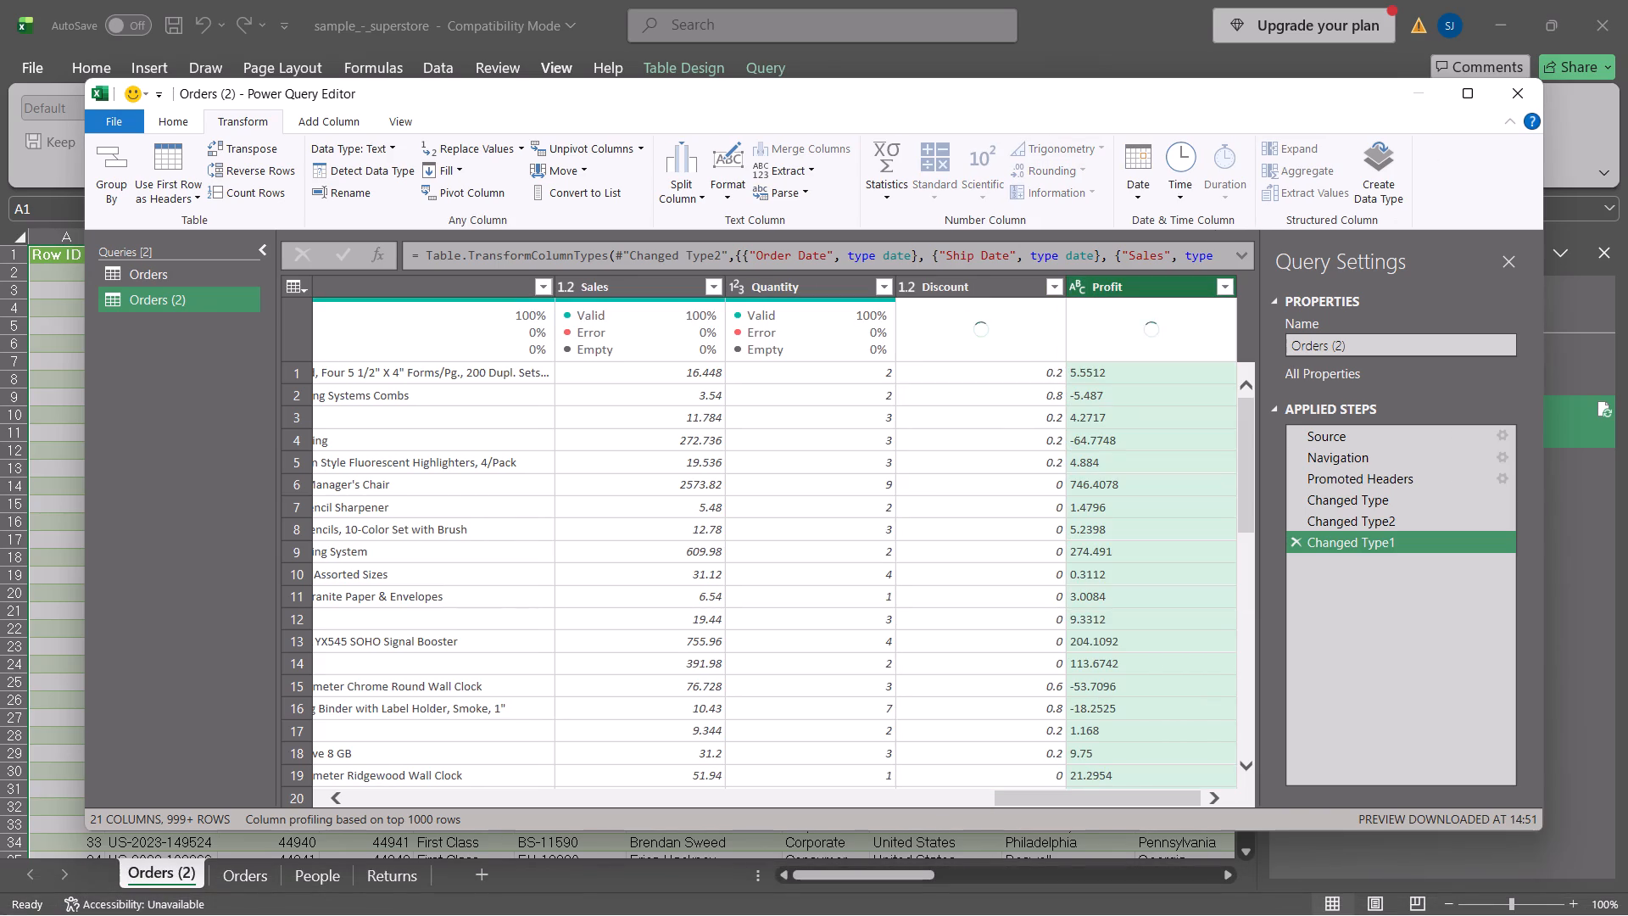
scroll(1150, 460, "down", 4)
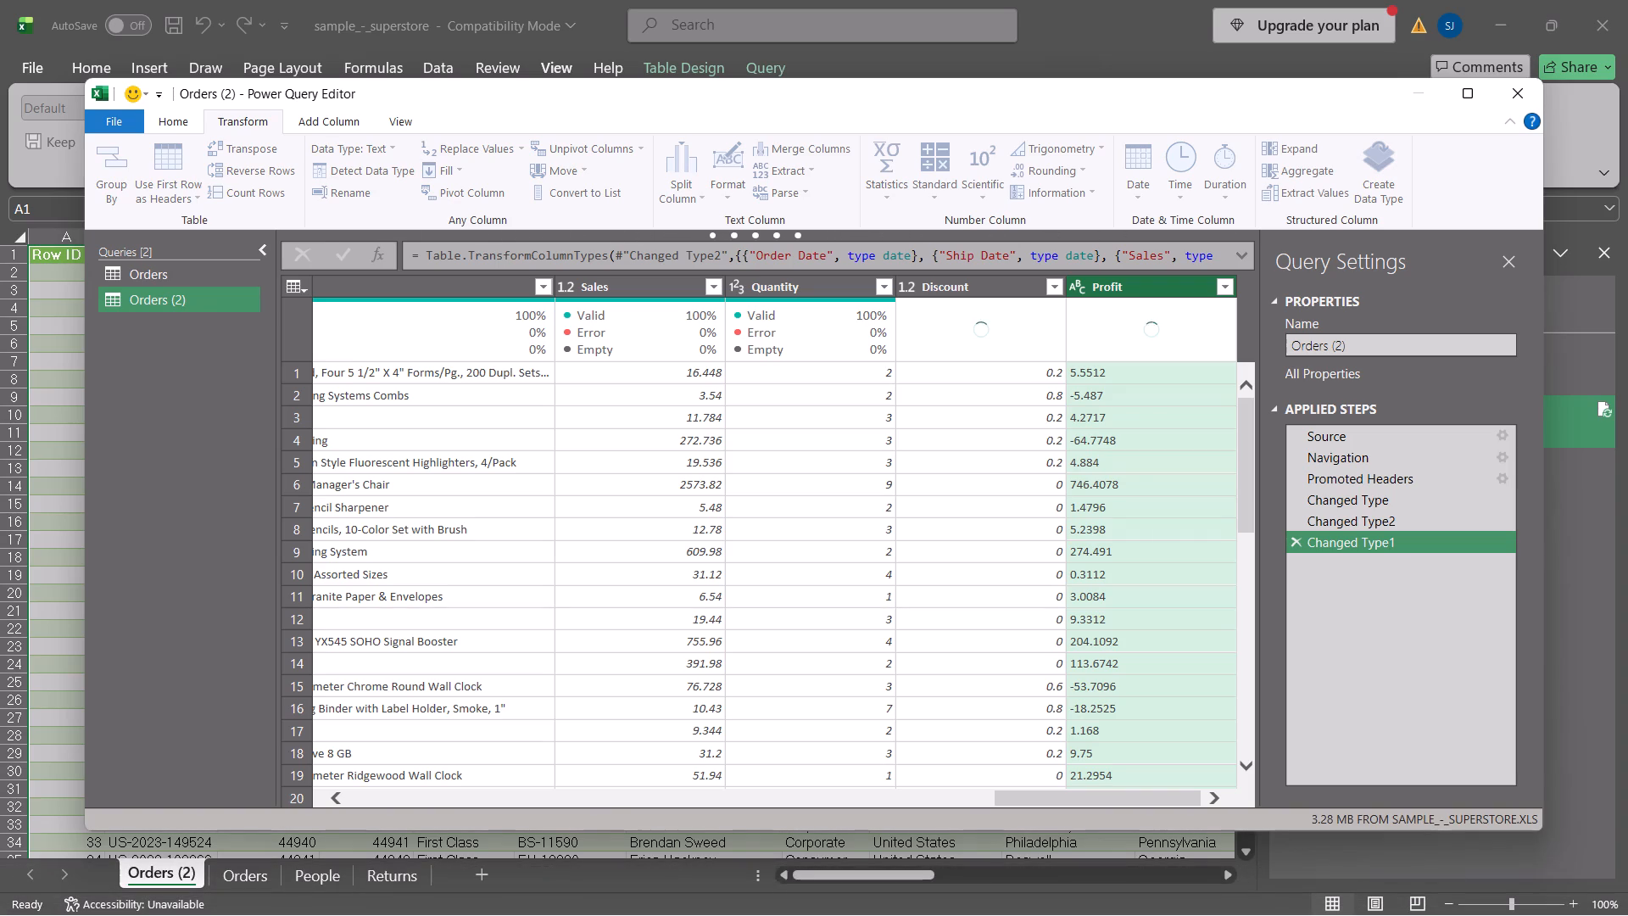
scroll(1136, 672, "down", 6)
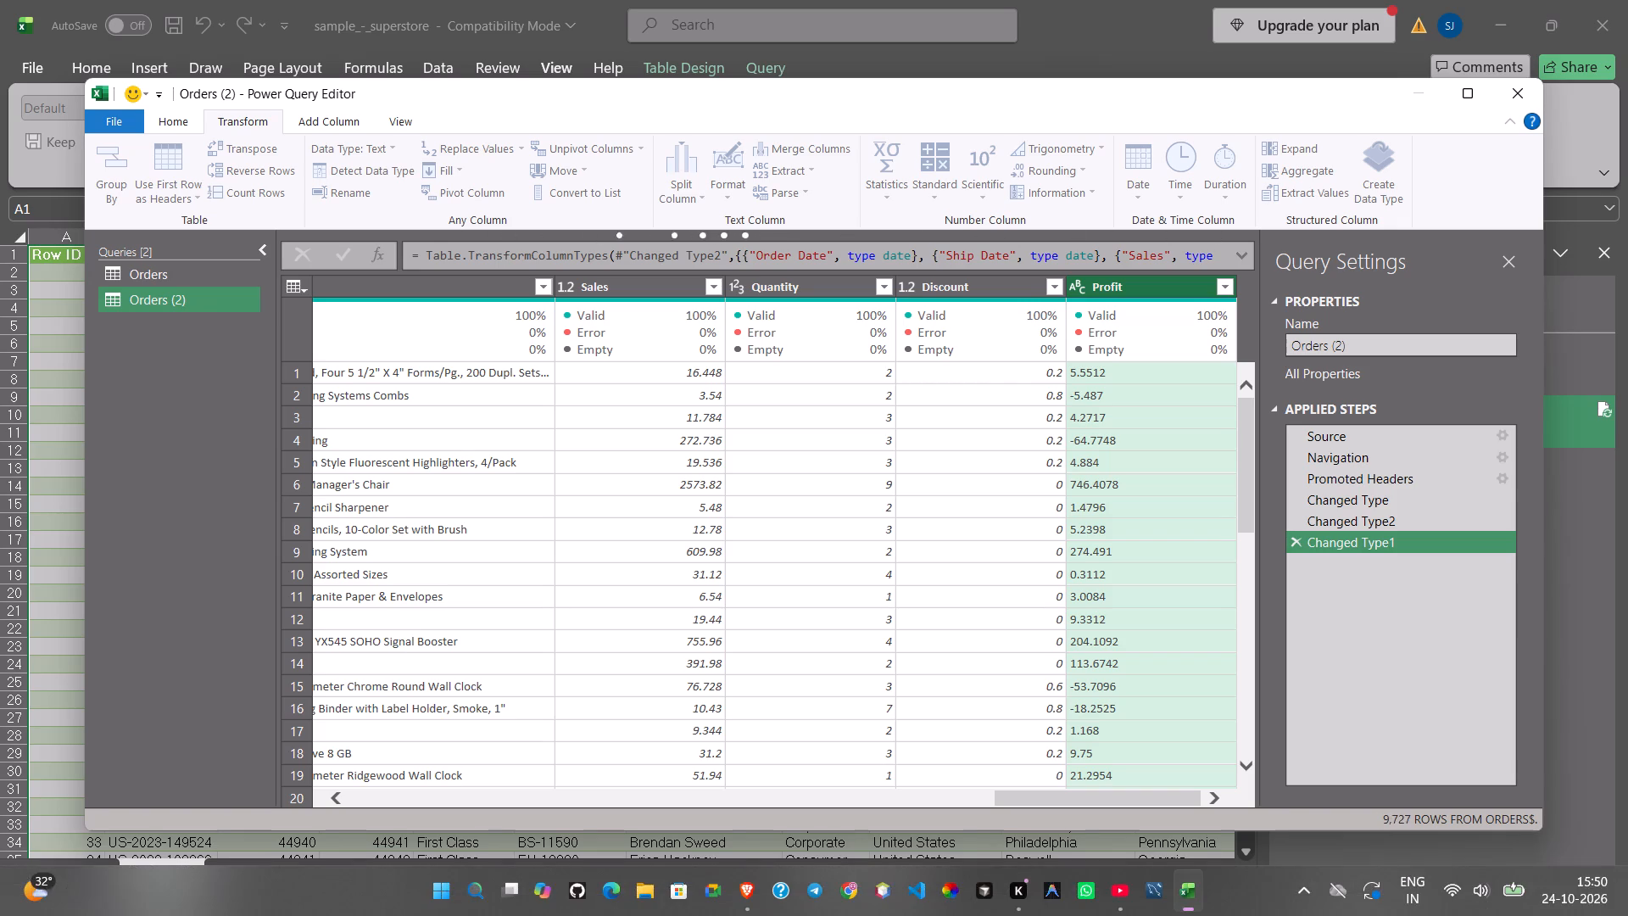
Examine the converted Sales, Quantity, Discount and Profit values down the preview rows.
scroll(1116, 520, "down", 3)
scroll(1116, 520, "up", 10)
scroll(1116, 520, "down", 17)
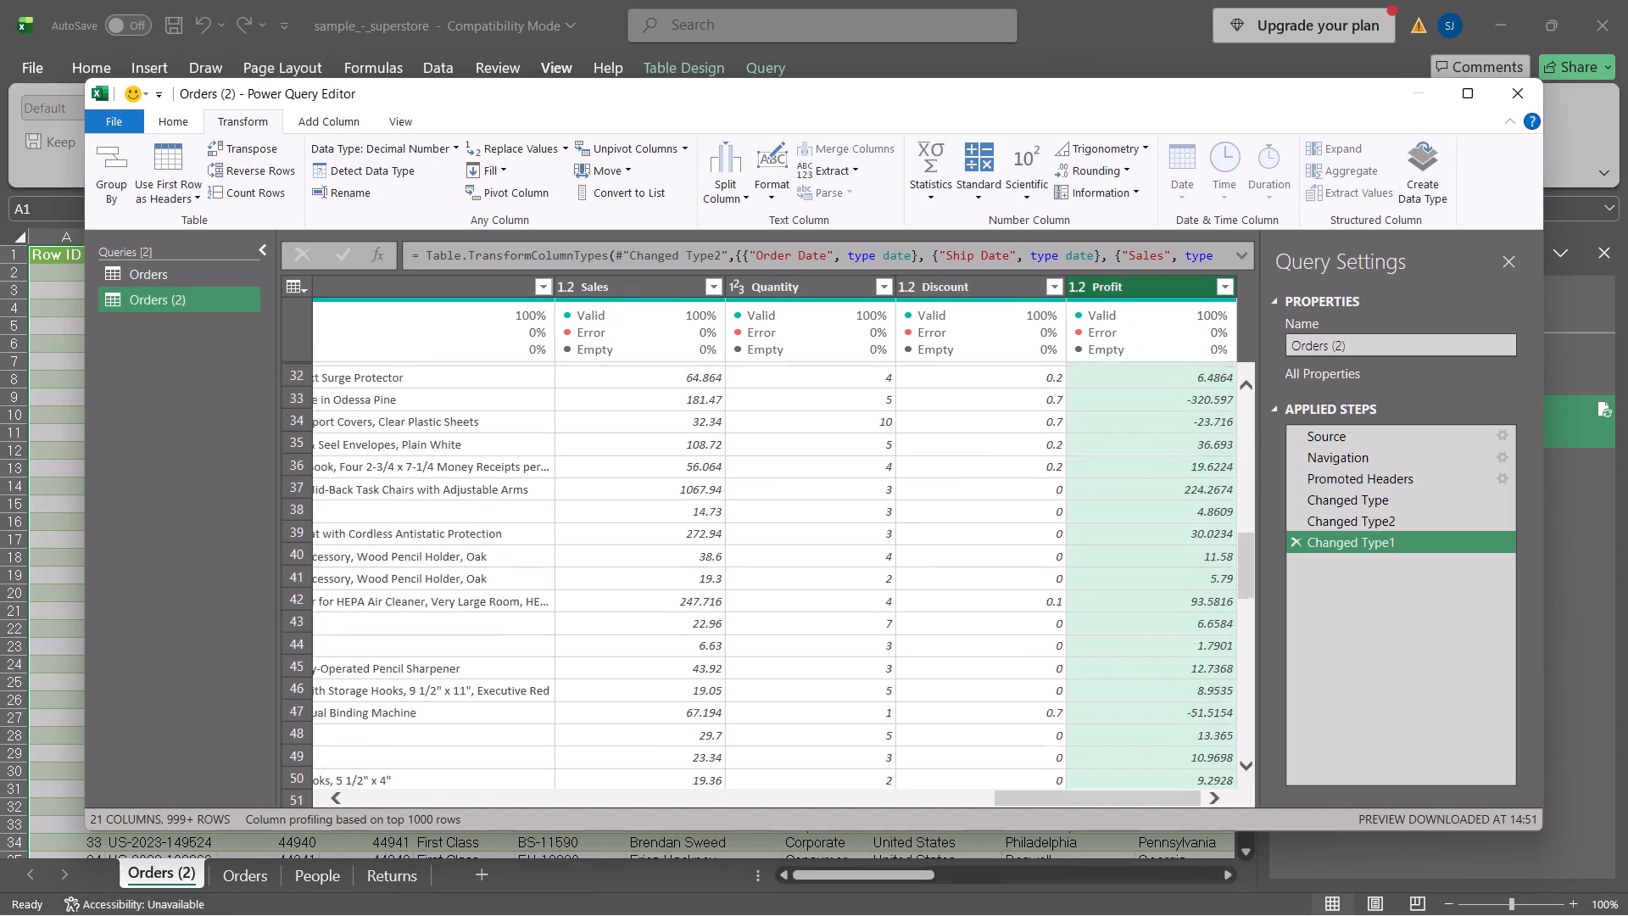
scroll(1112, 521, "down", 10)
scroll(1112, 521, "up", 1)
scroll(1112, 521, "down", 18)
scroll(1112, 521, "down", 20)
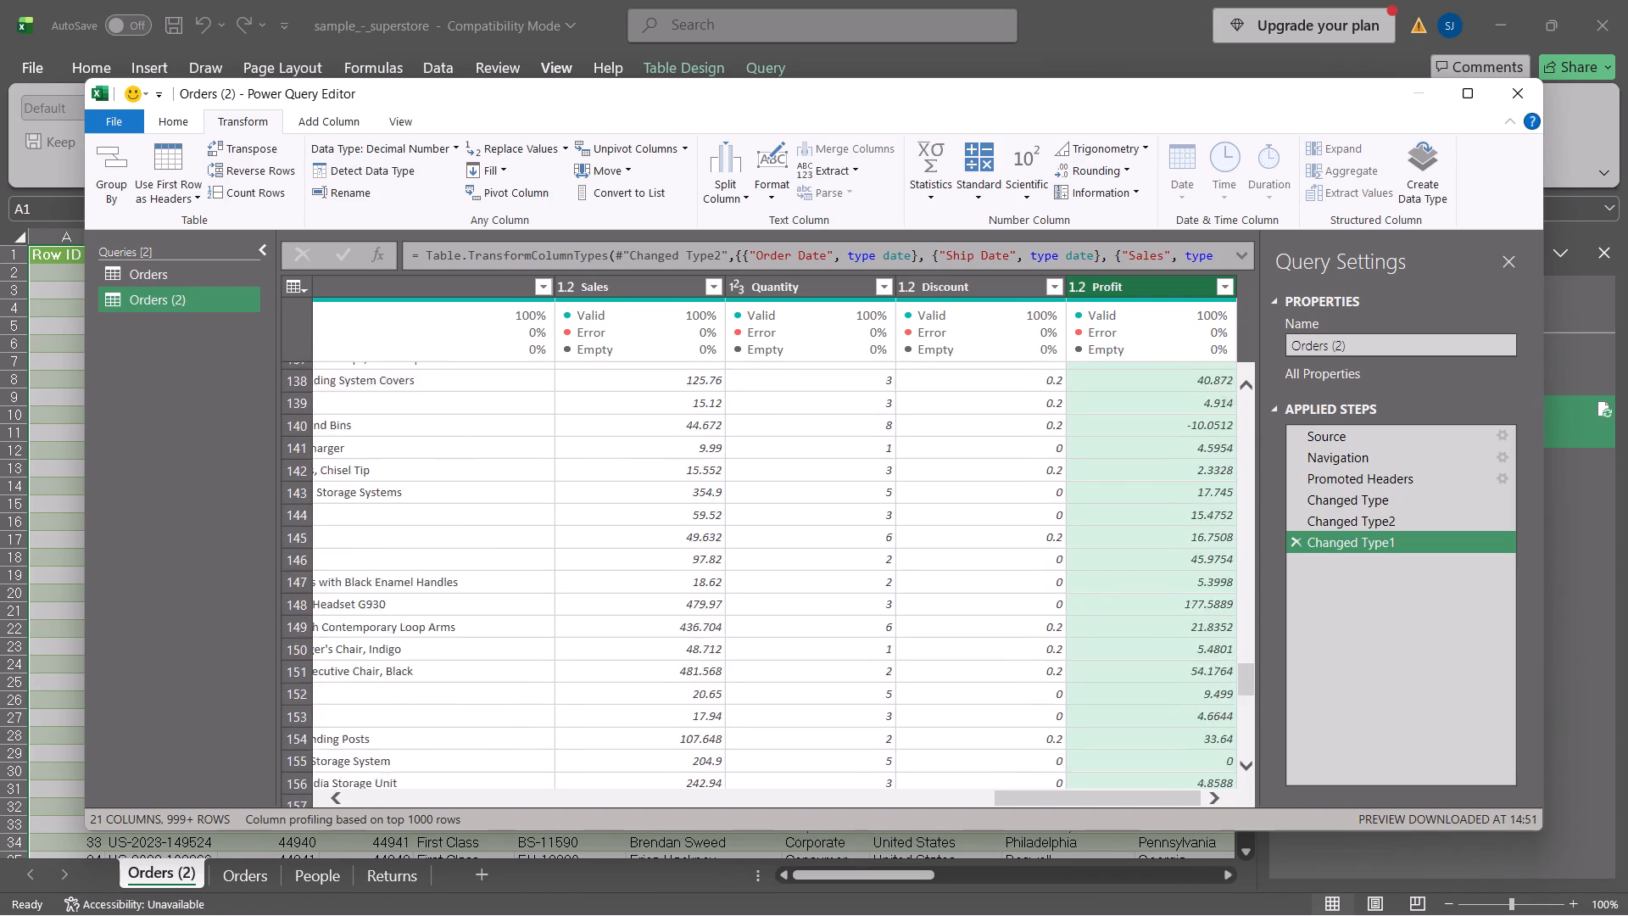
scroll(1112, 521, "down", 13)
left_click_drag(1248, 671, 1244, 779)
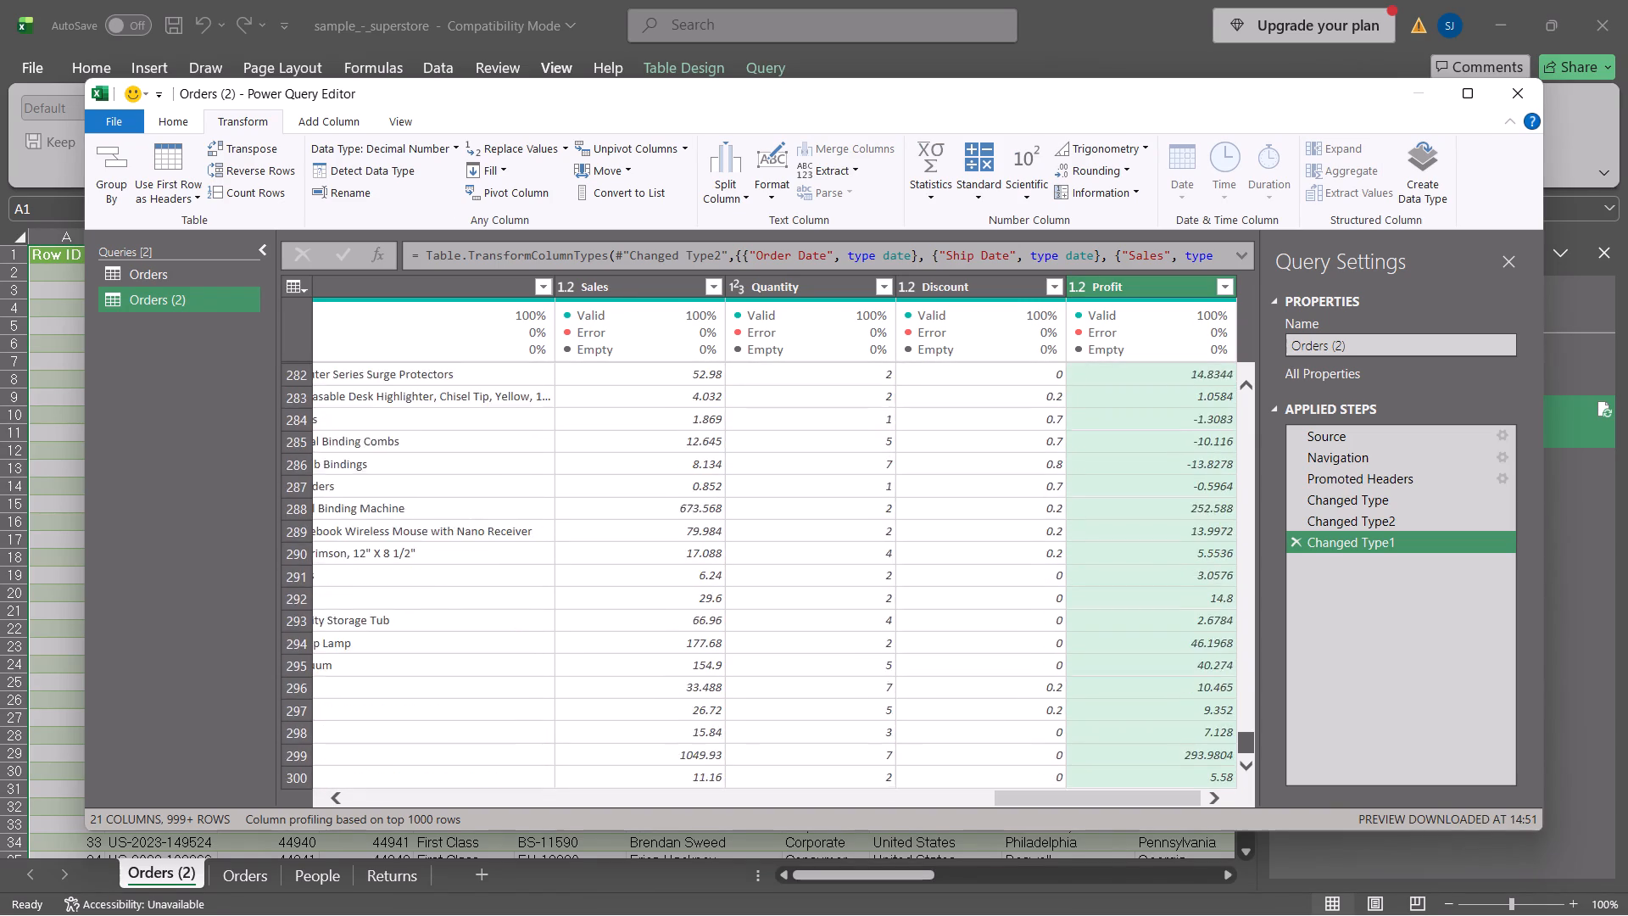
left_click_drag(1244, 779, 1253, 362)
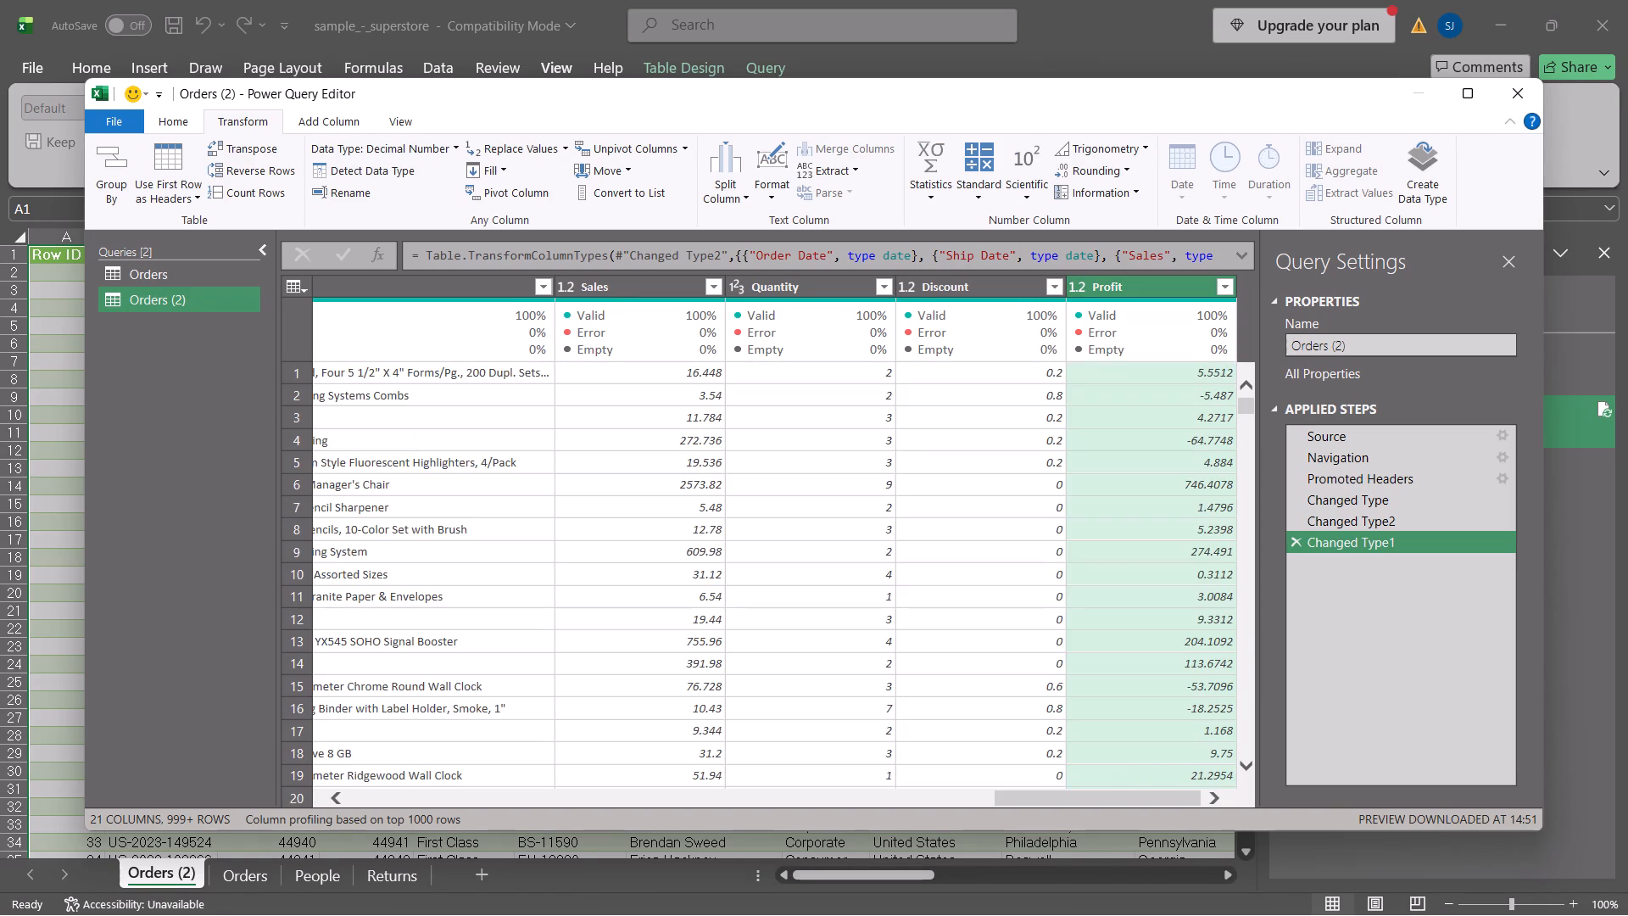
left_click(934, 432)
left_click(780, 447)
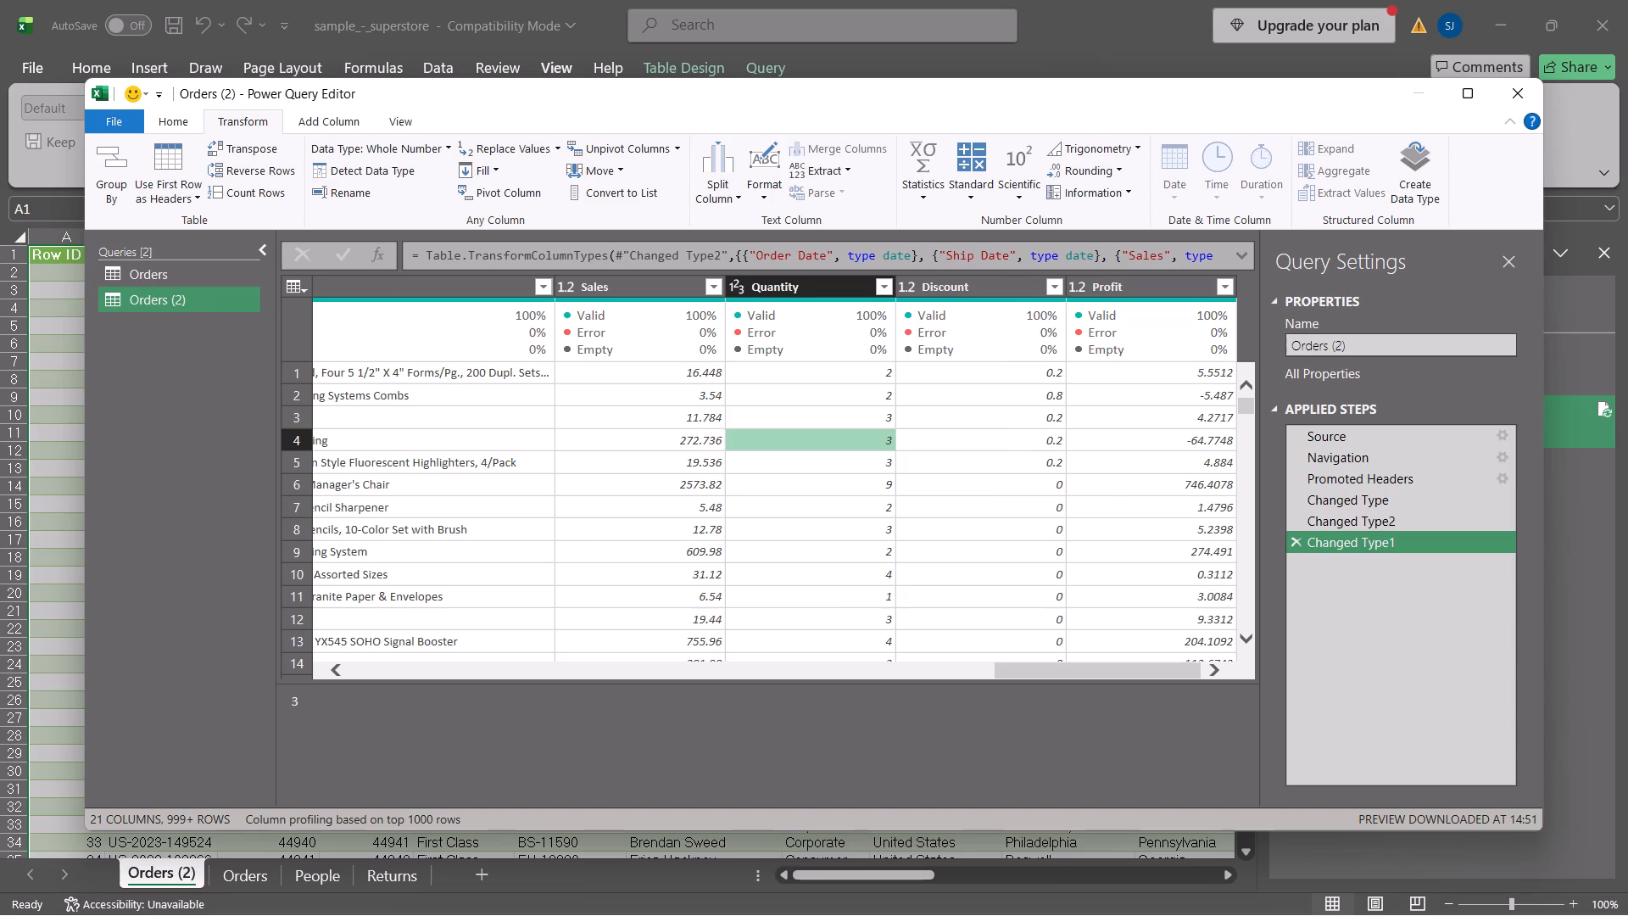
Review the data types and column quality of the query's columns from Row ID across to Quantity.
scroll(780, 447, "right", 2)
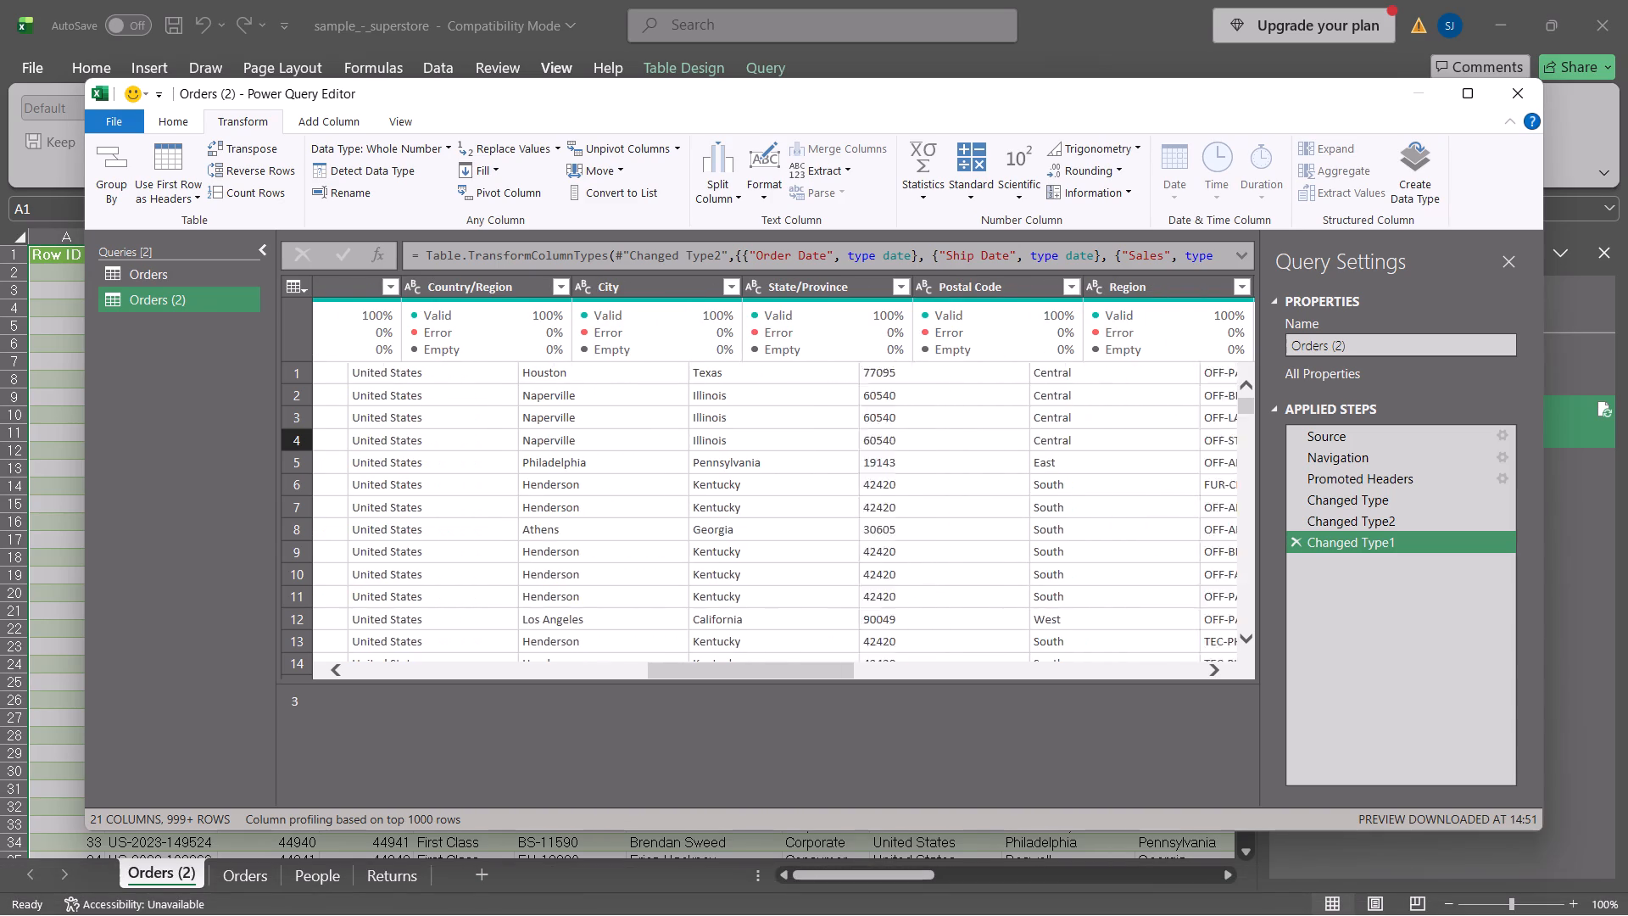
scroll(761, 489, "right", 14)
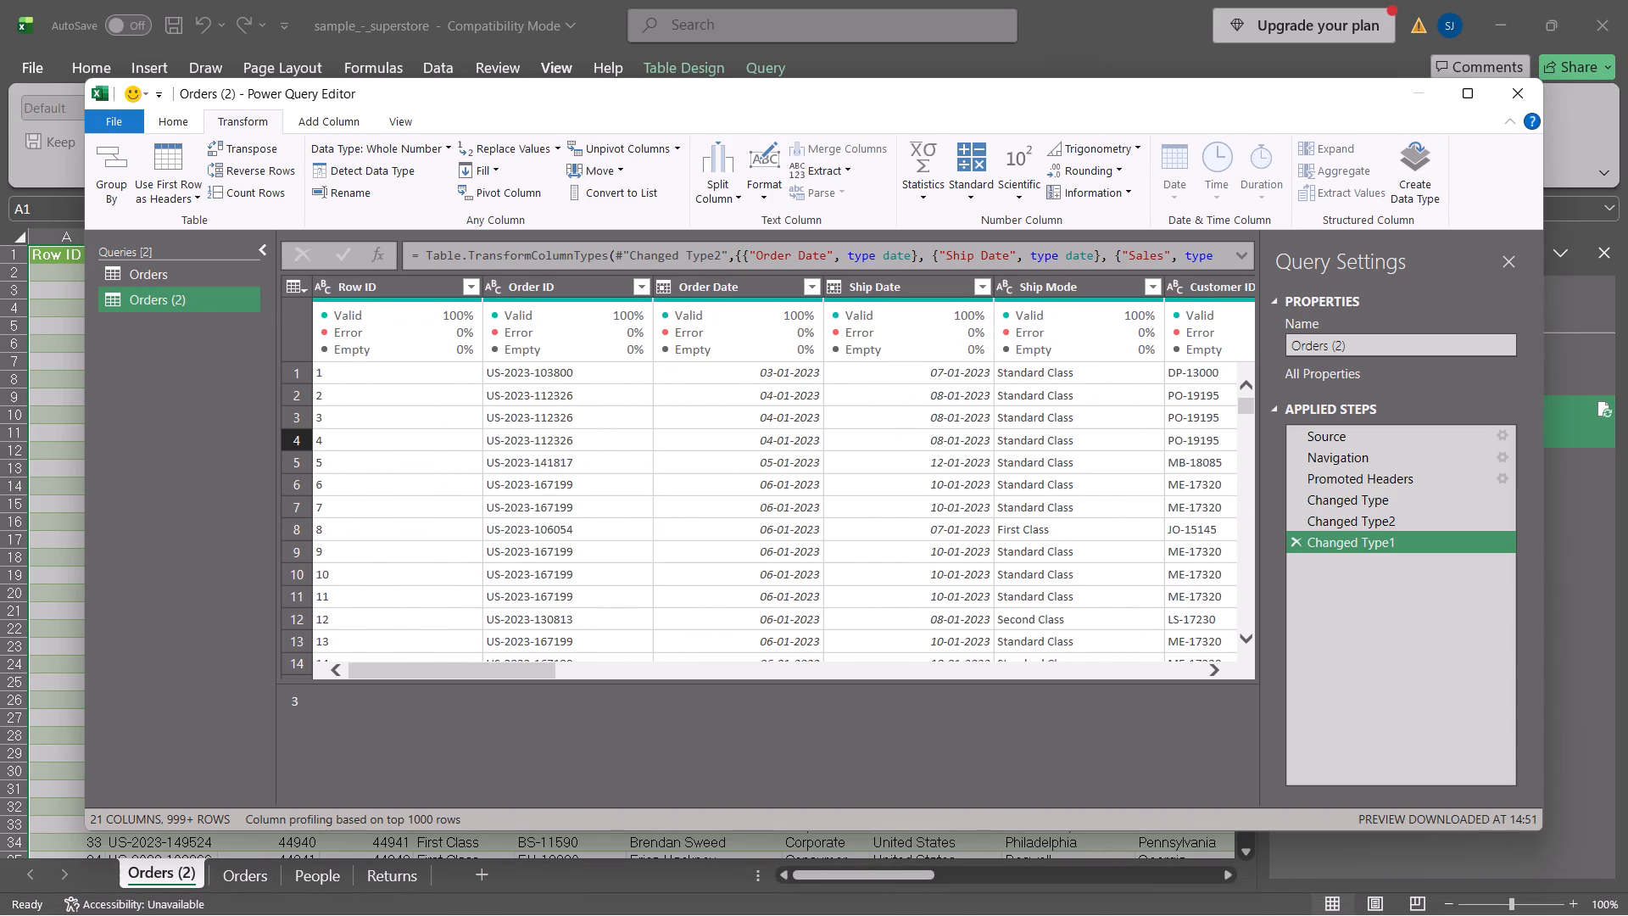
scroll(987, 489, "up", 5)
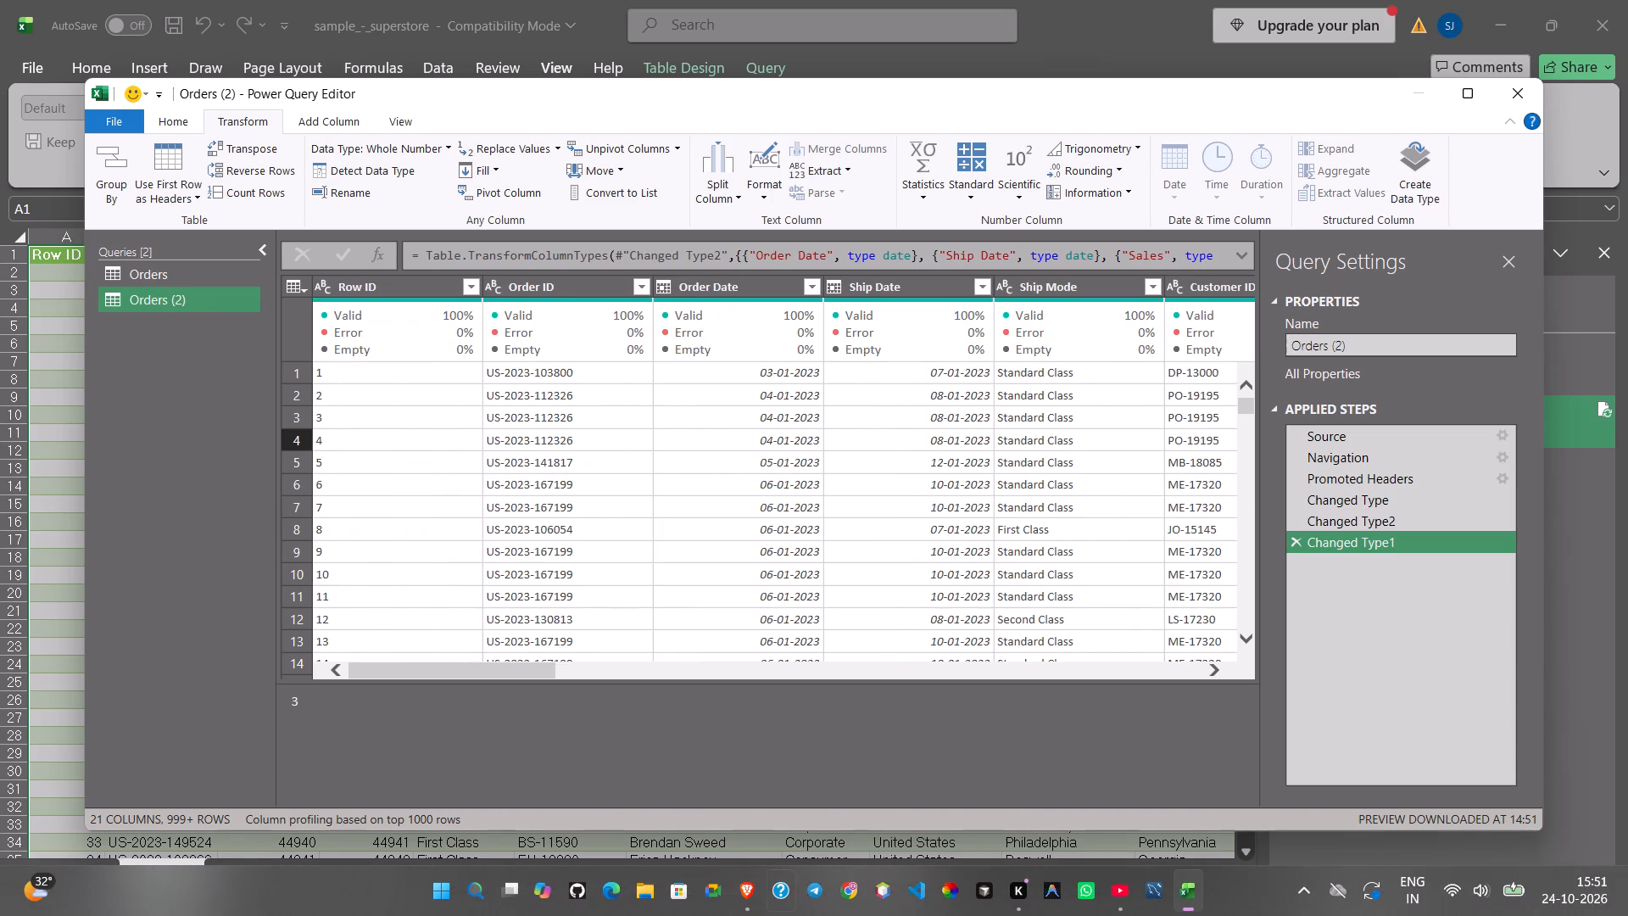
scroll(798, 477, "up", 5)
scroll(798, 477, "down", 6)
scroll(798, 477, "up", 11)
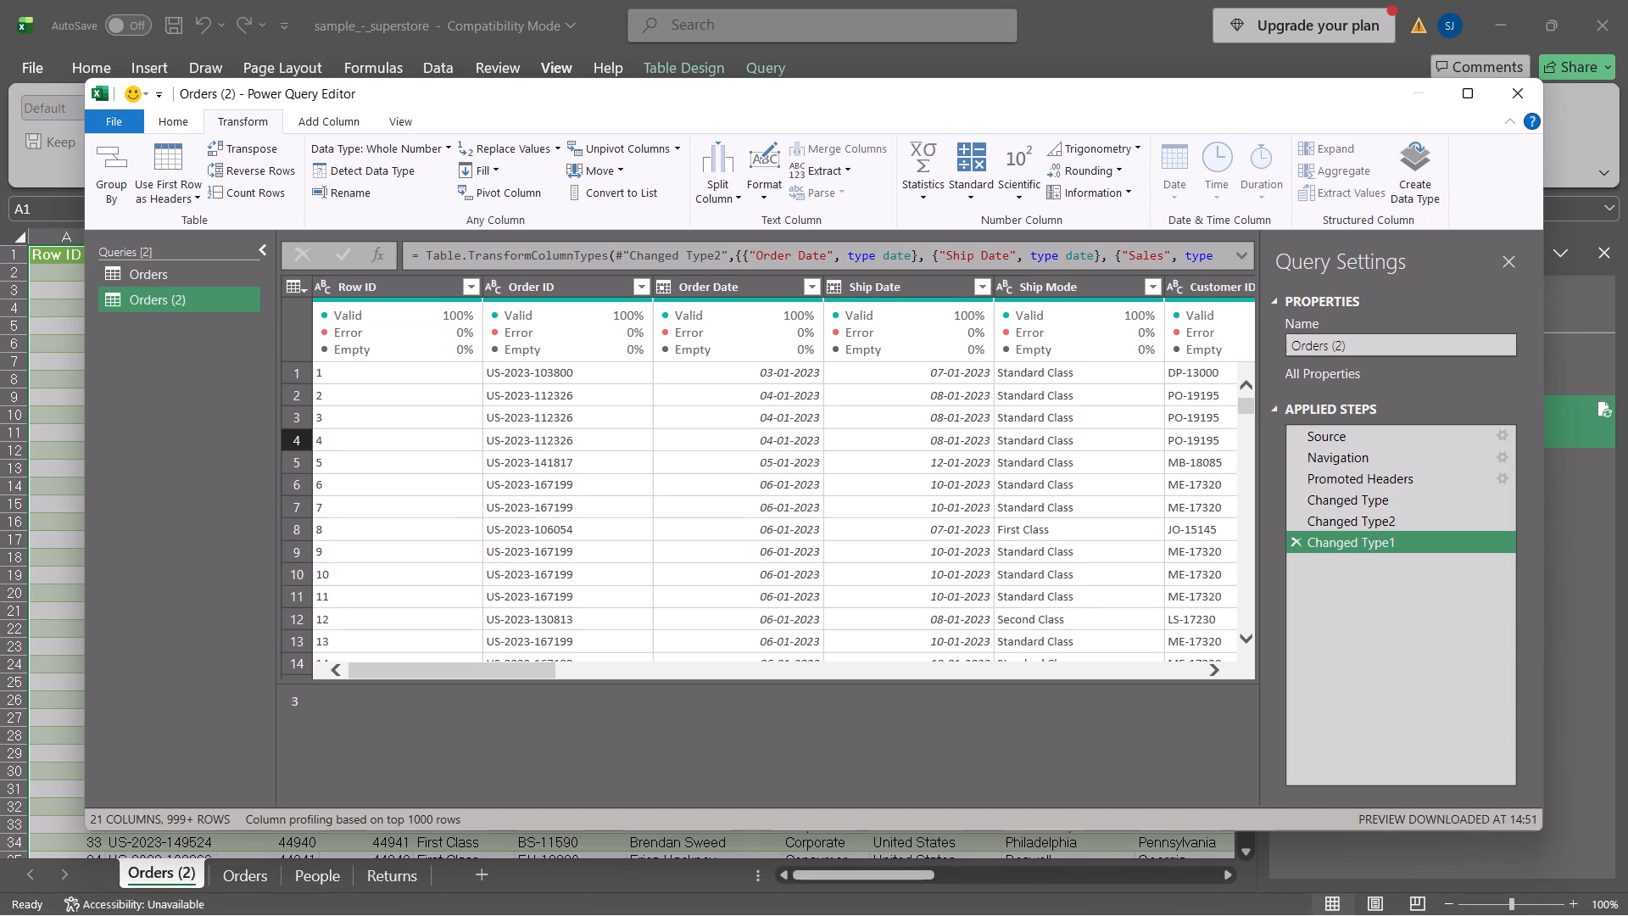
scroll(655, 585, "up", 4)
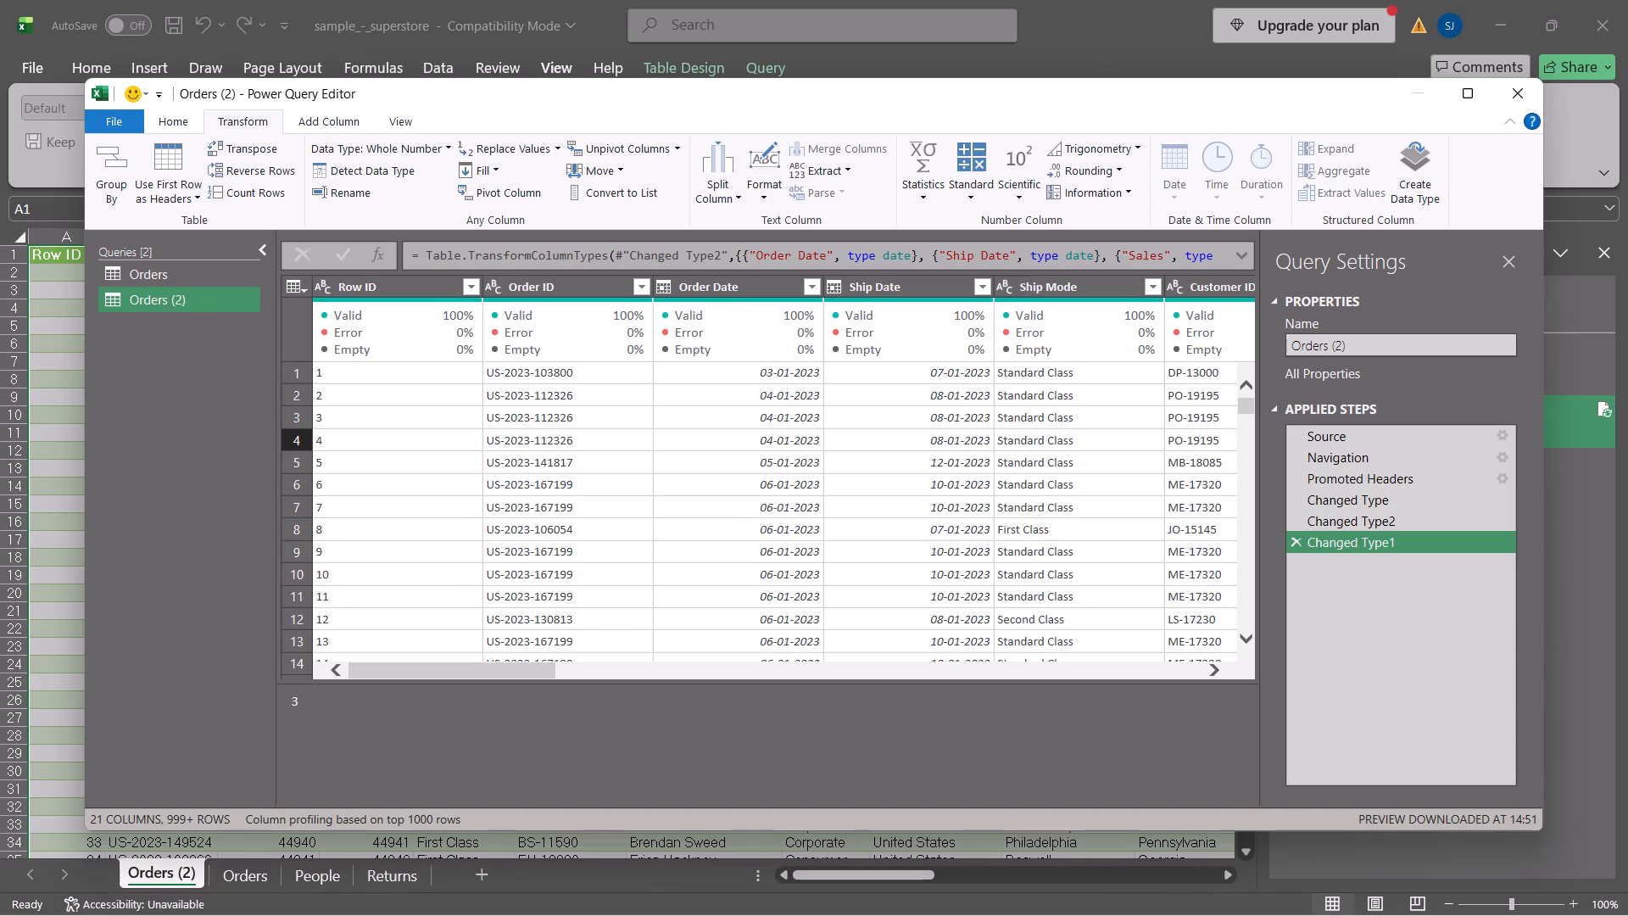
left_click_drag(537, 667, 629, 671)
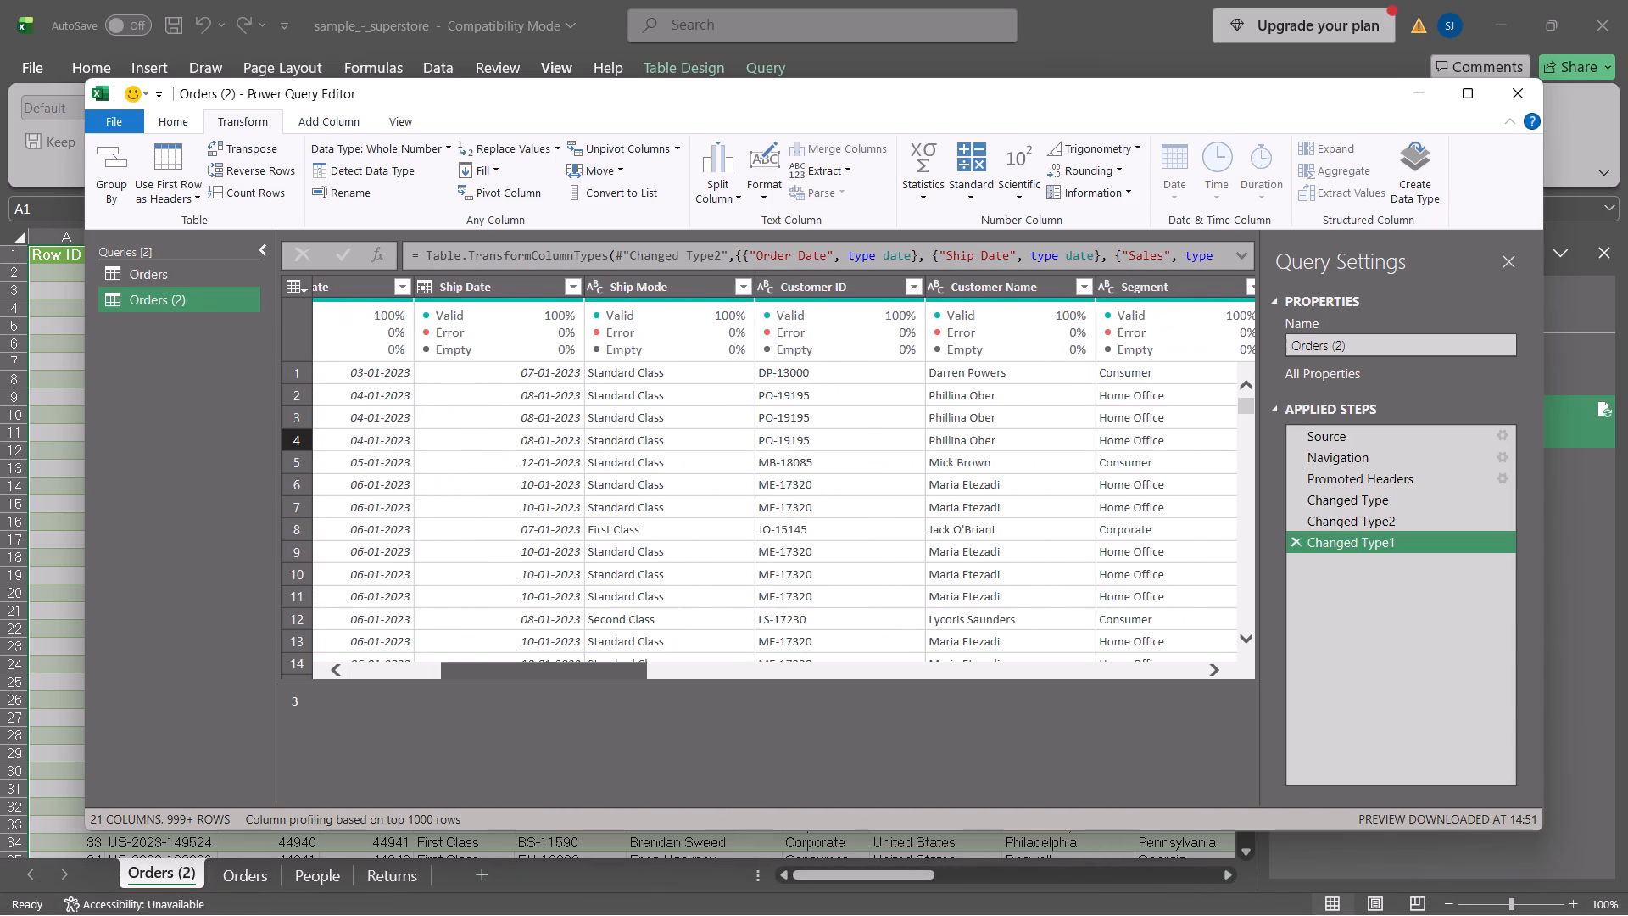
left_click_drag(629, 671, 690, 671)
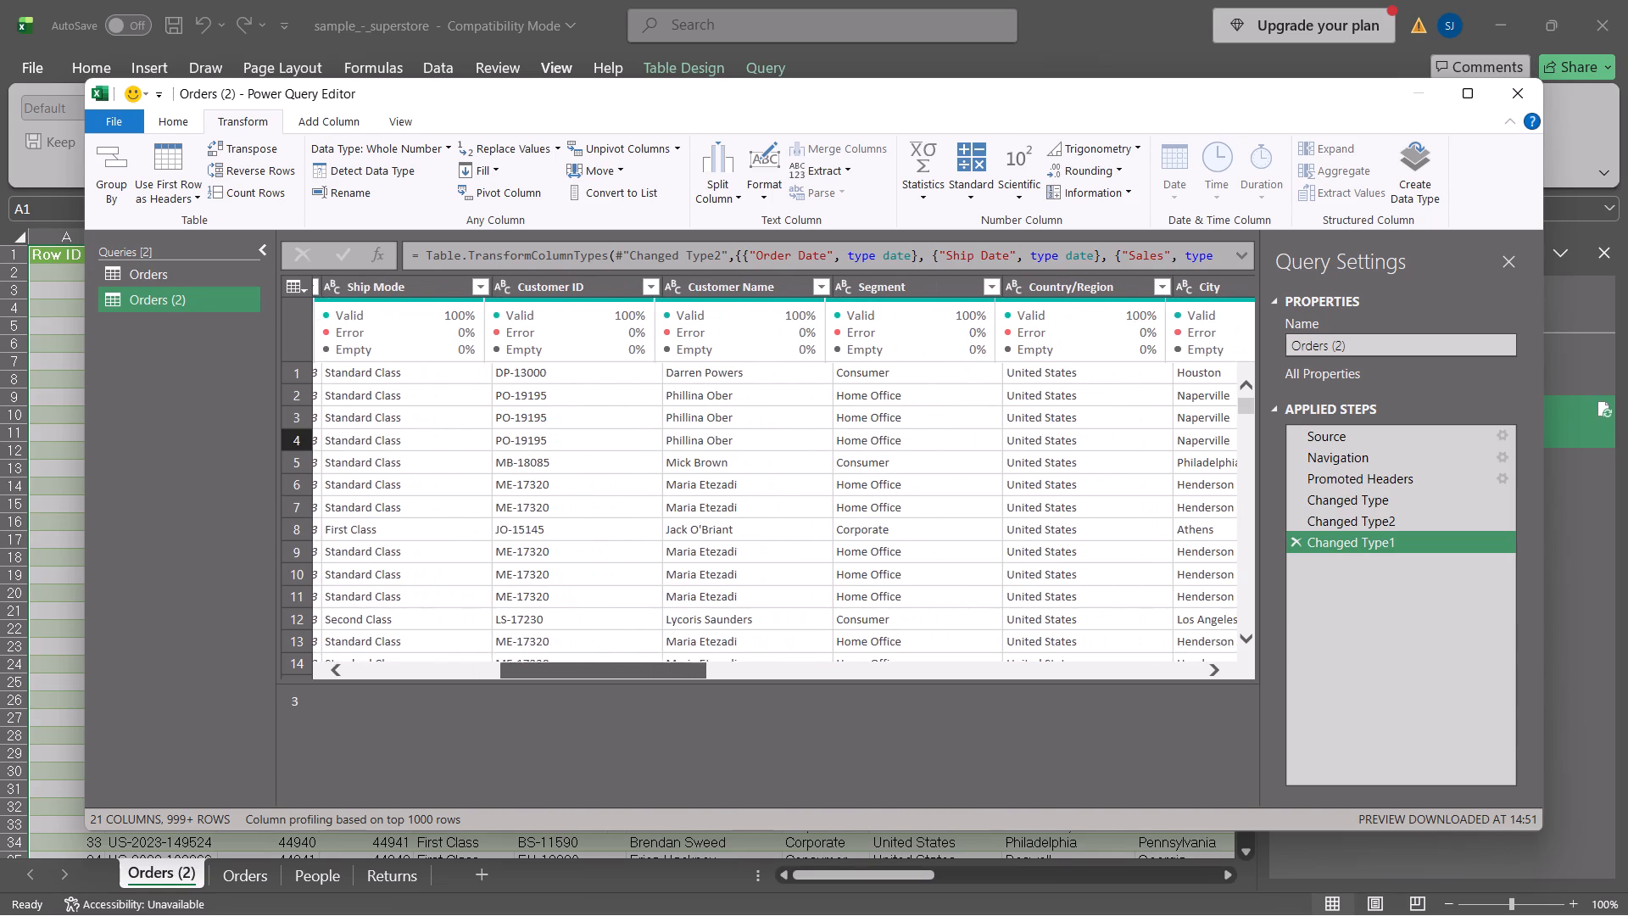
left_click_drag(690, 671, 839, 671)
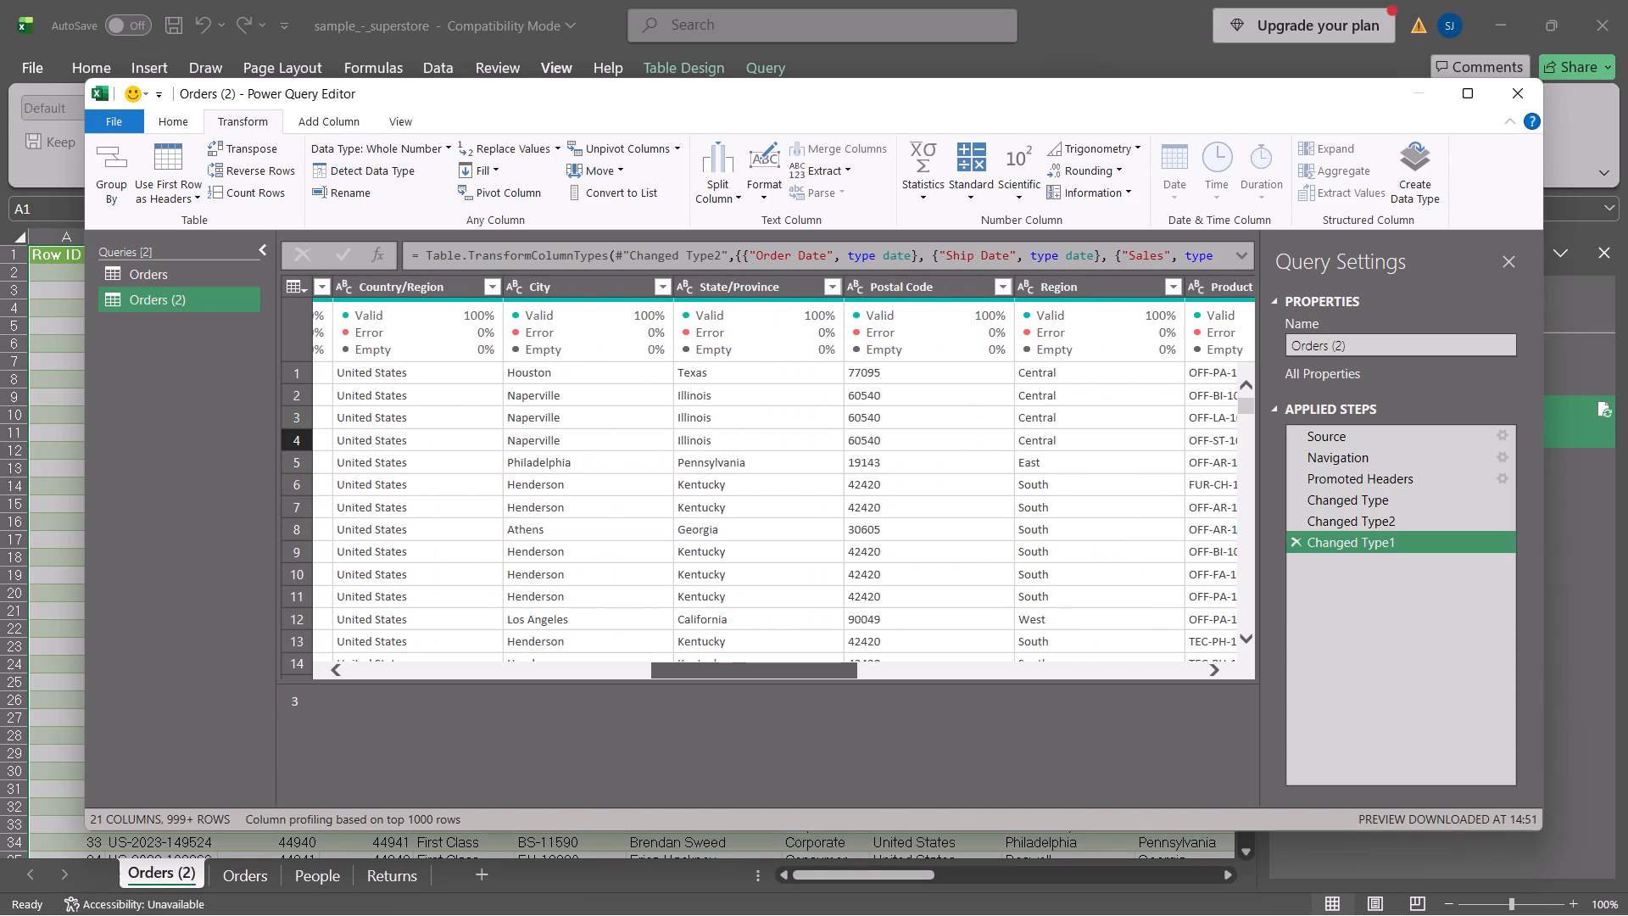
left_click_drag(839, 671, 870, 671)
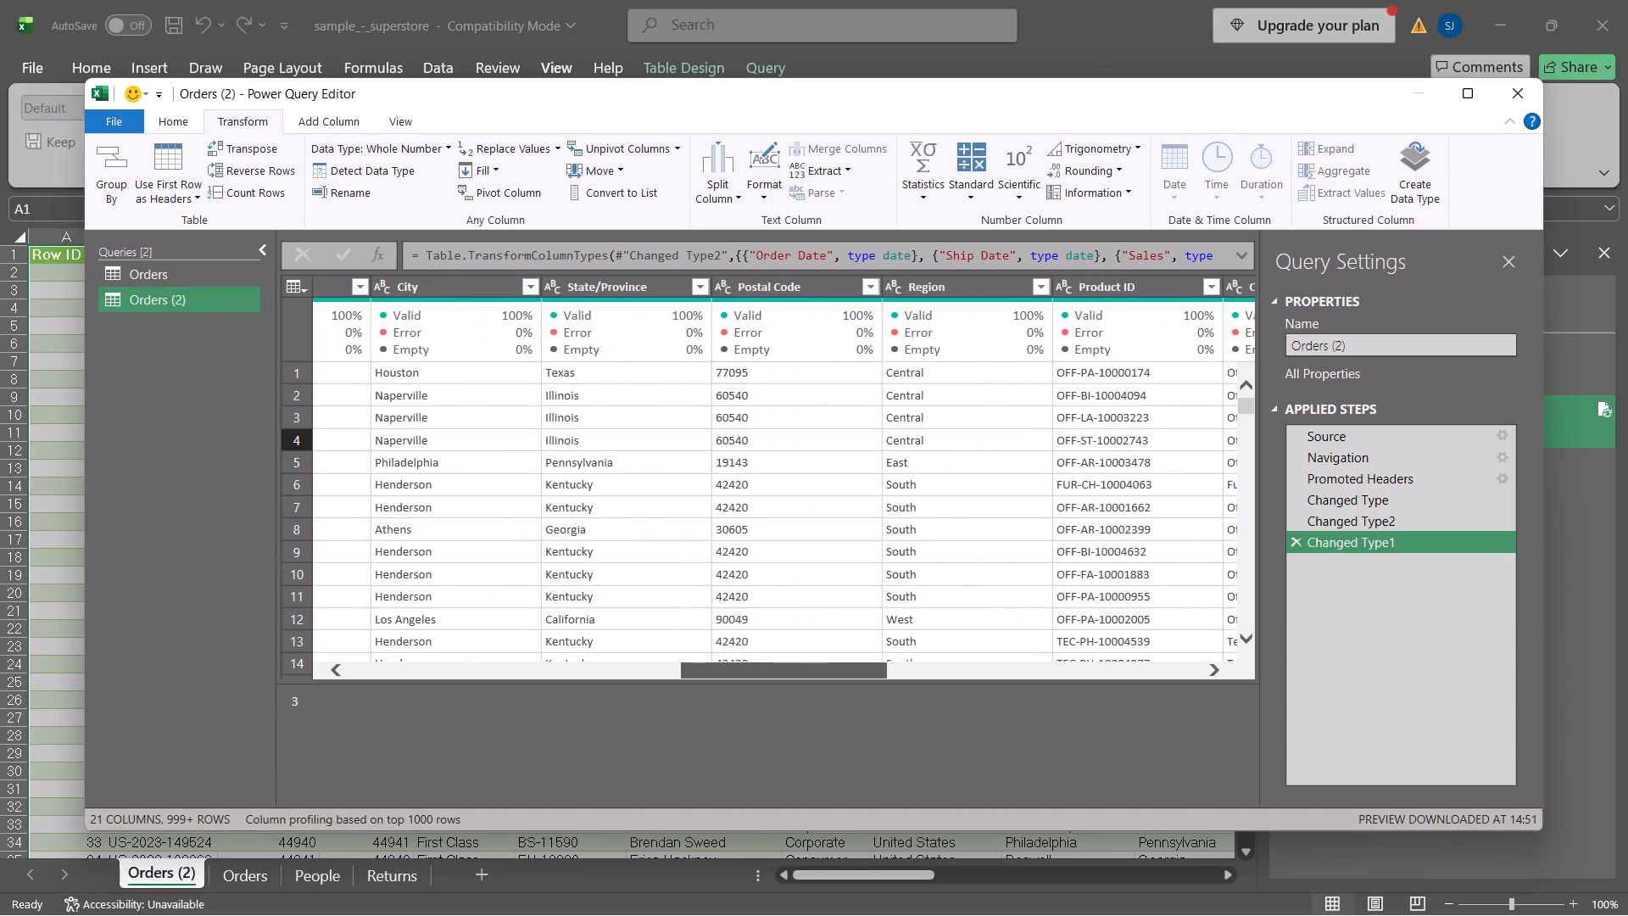
left_click_drag(870, 671, 1106, 673)
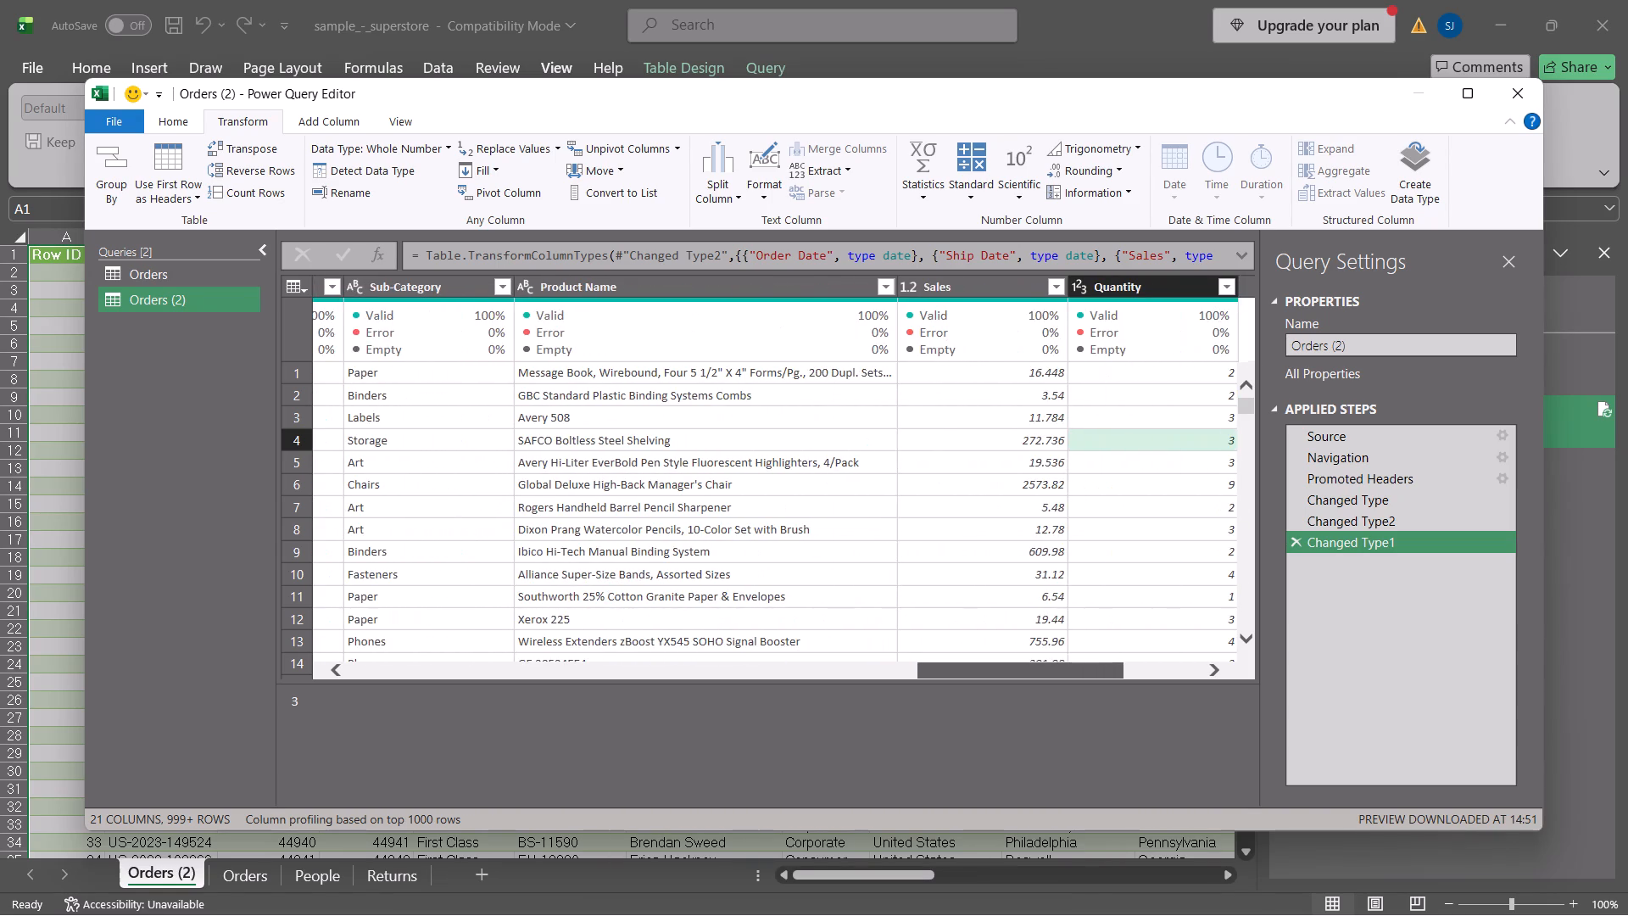